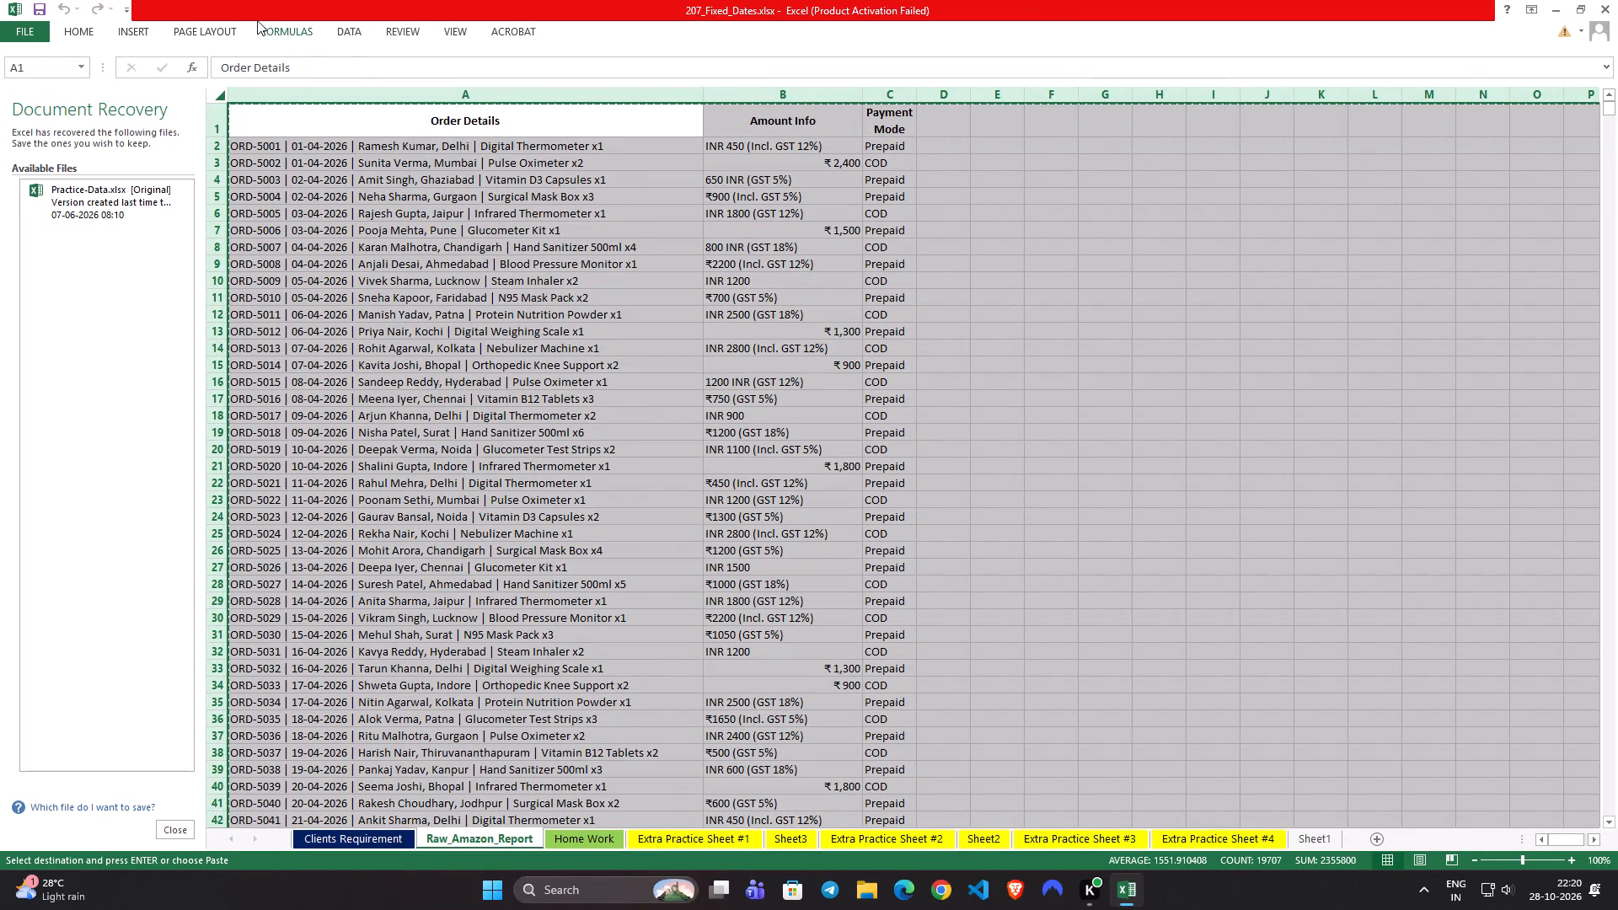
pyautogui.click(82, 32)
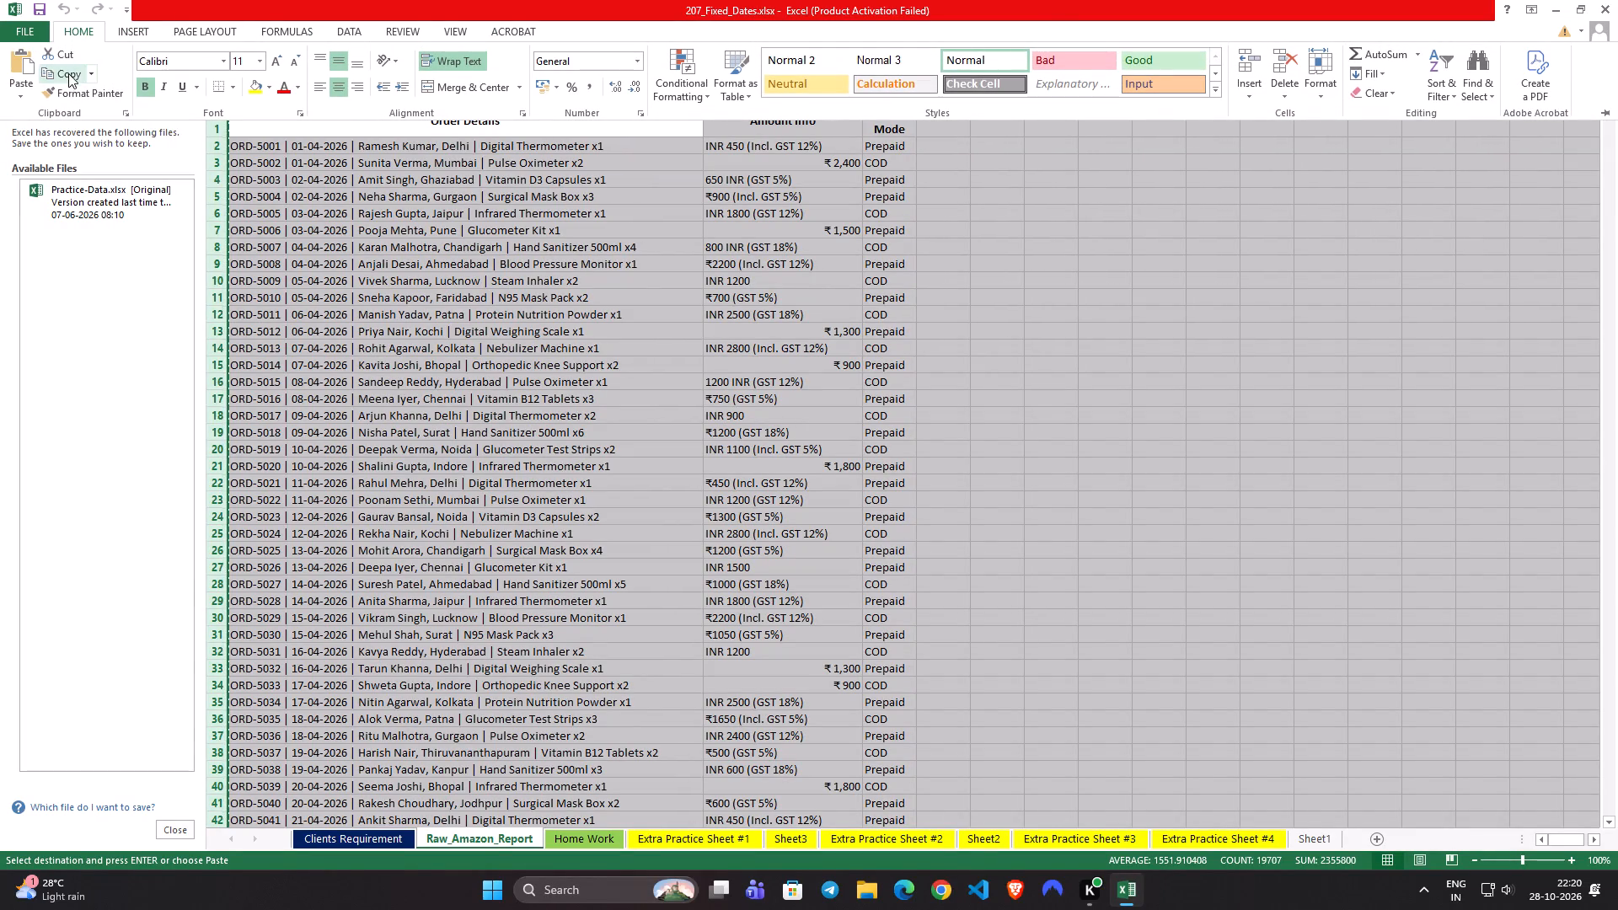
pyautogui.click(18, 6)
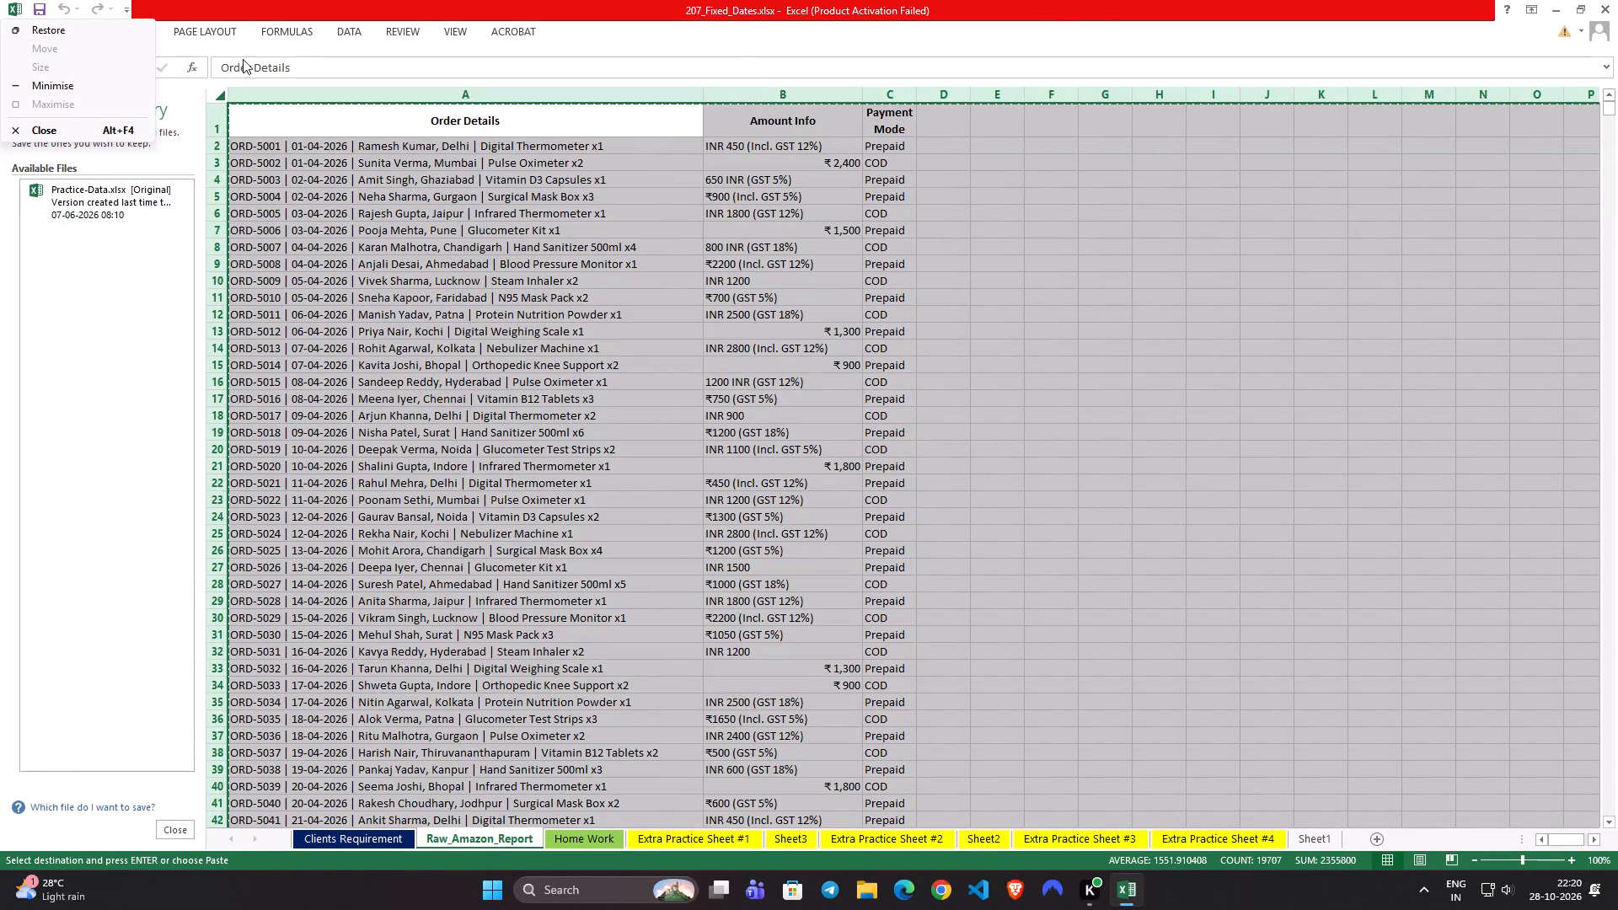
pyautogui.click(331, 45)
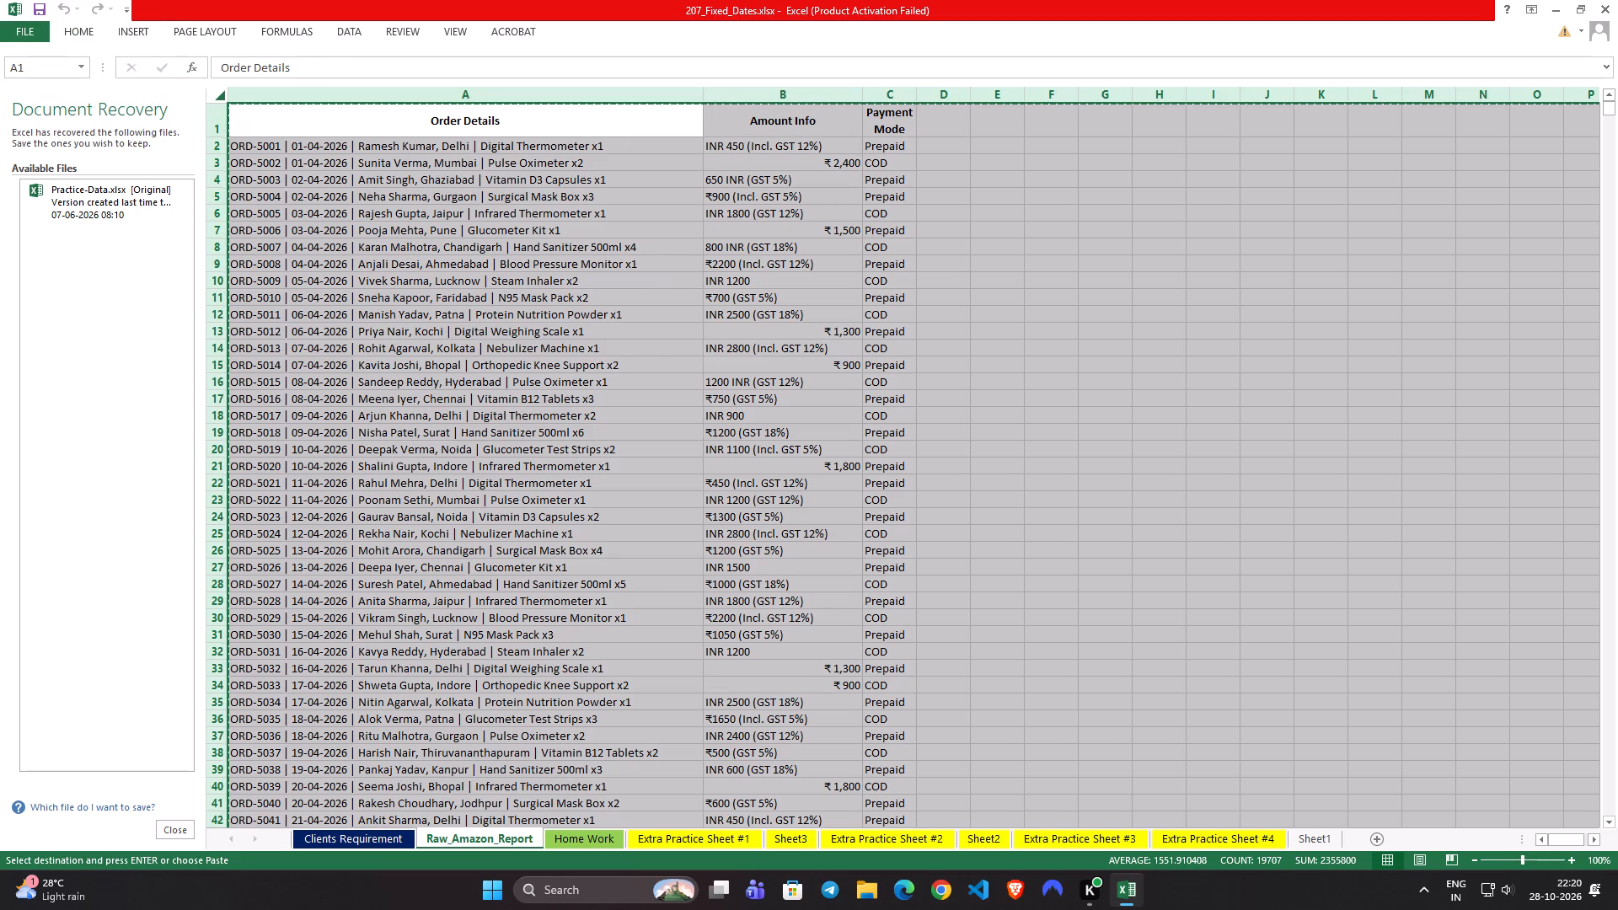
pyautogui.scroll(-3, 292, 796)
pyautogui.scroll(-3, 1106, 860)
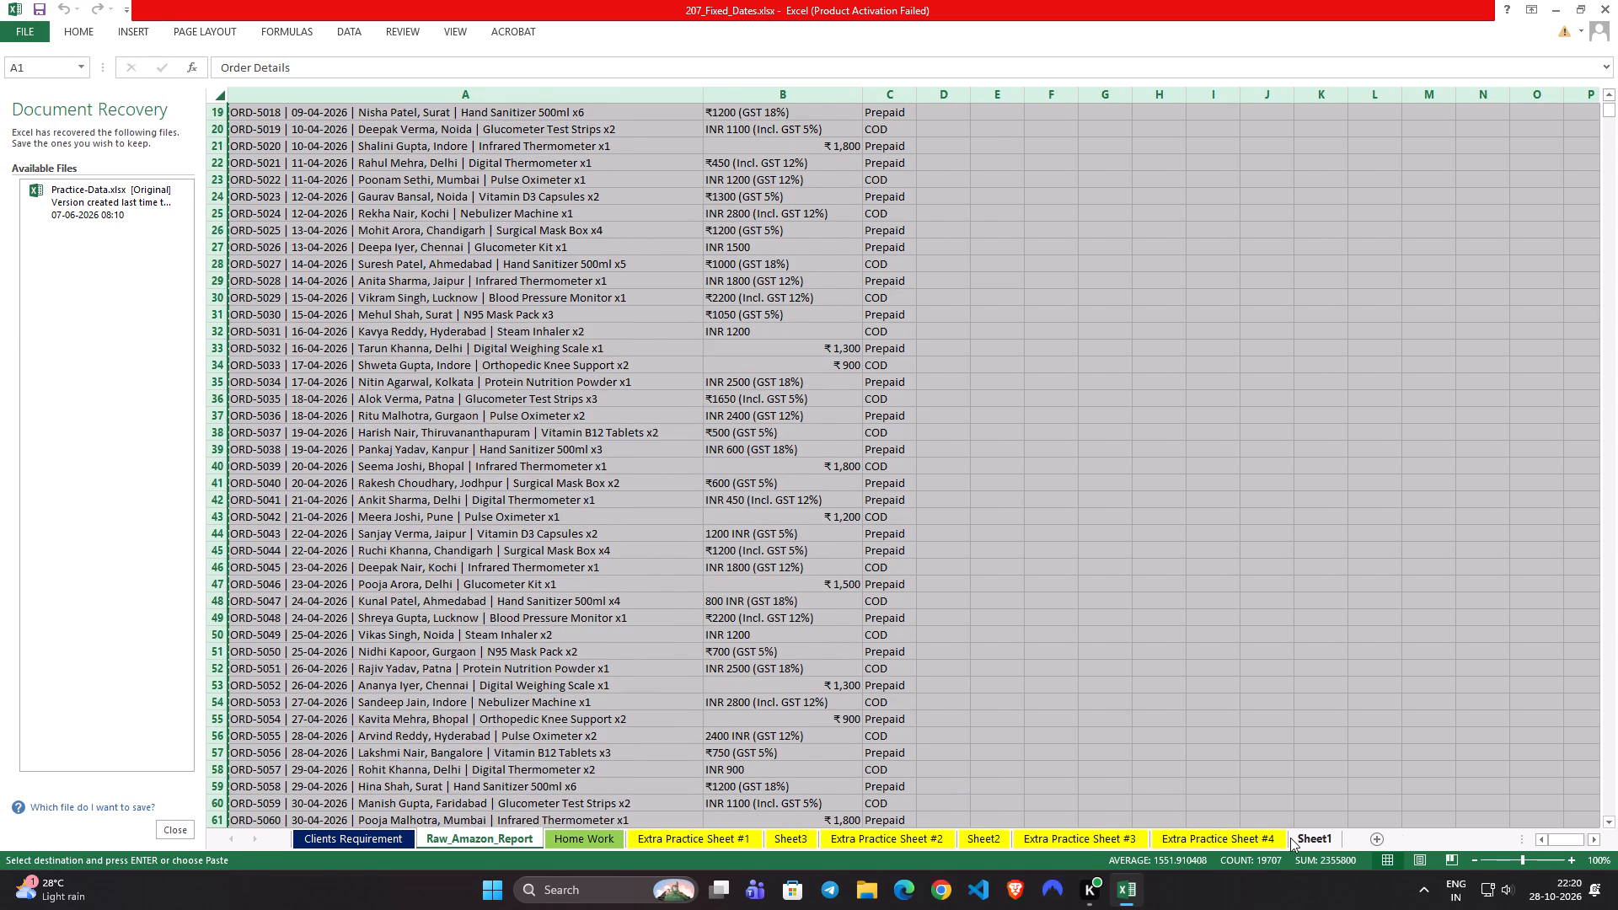
# Add a new worksheet after Sheet1 and paste the copied Raw_Amazon_Report data into it starting at cell A1.
pyautogui.click(1290, 838)
pyautogui.click(1370, 837)
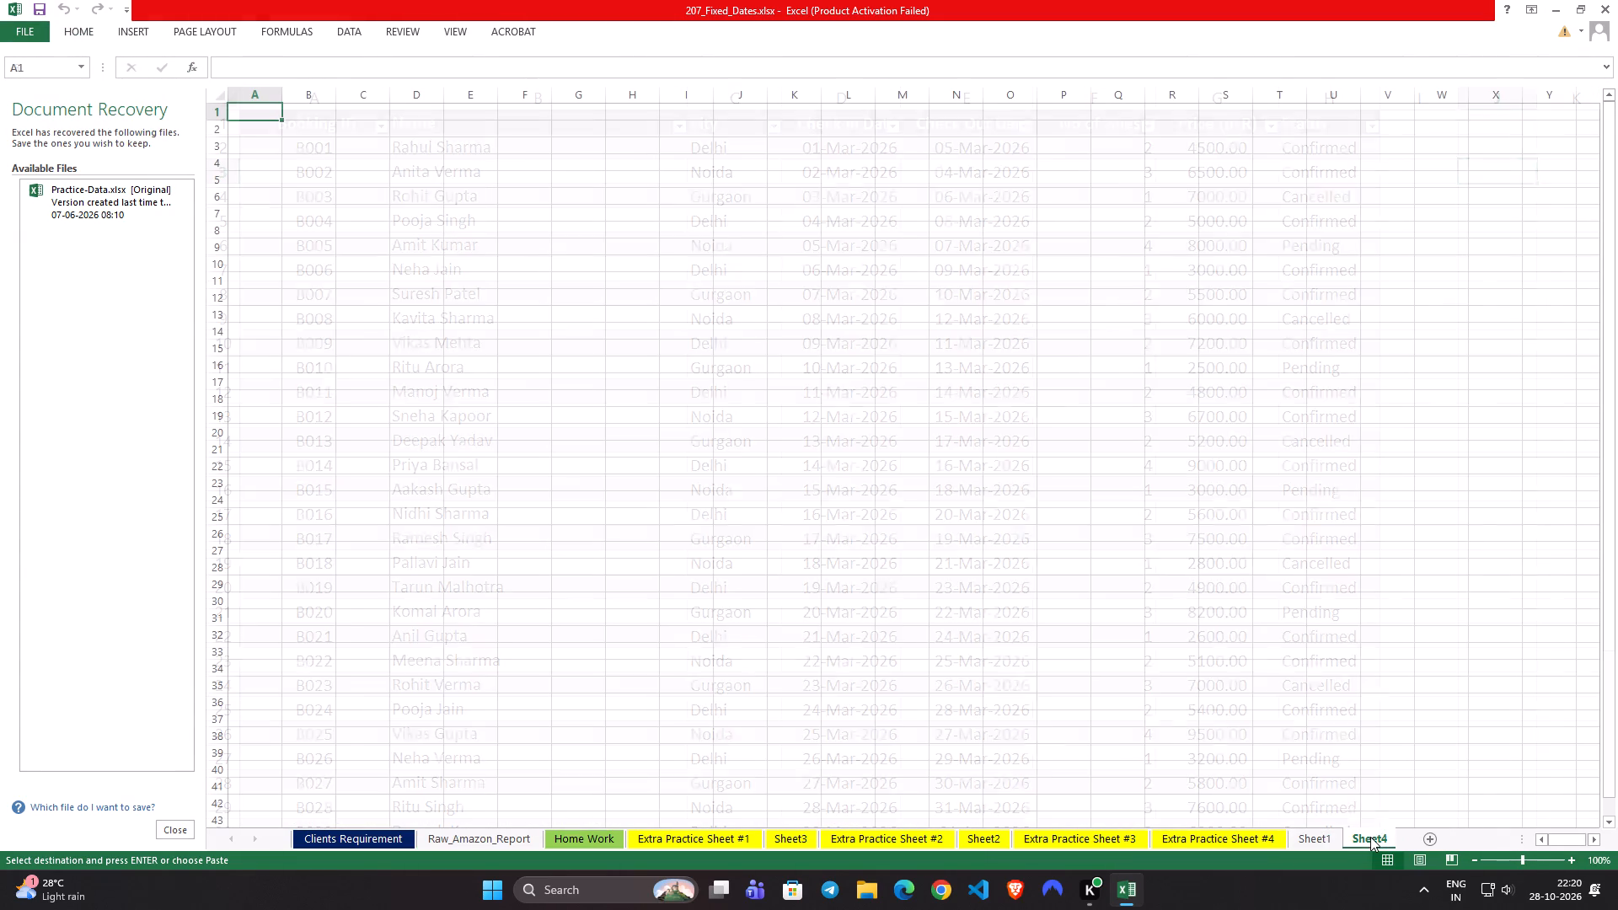
pyautogui.rightClick(261, 115)
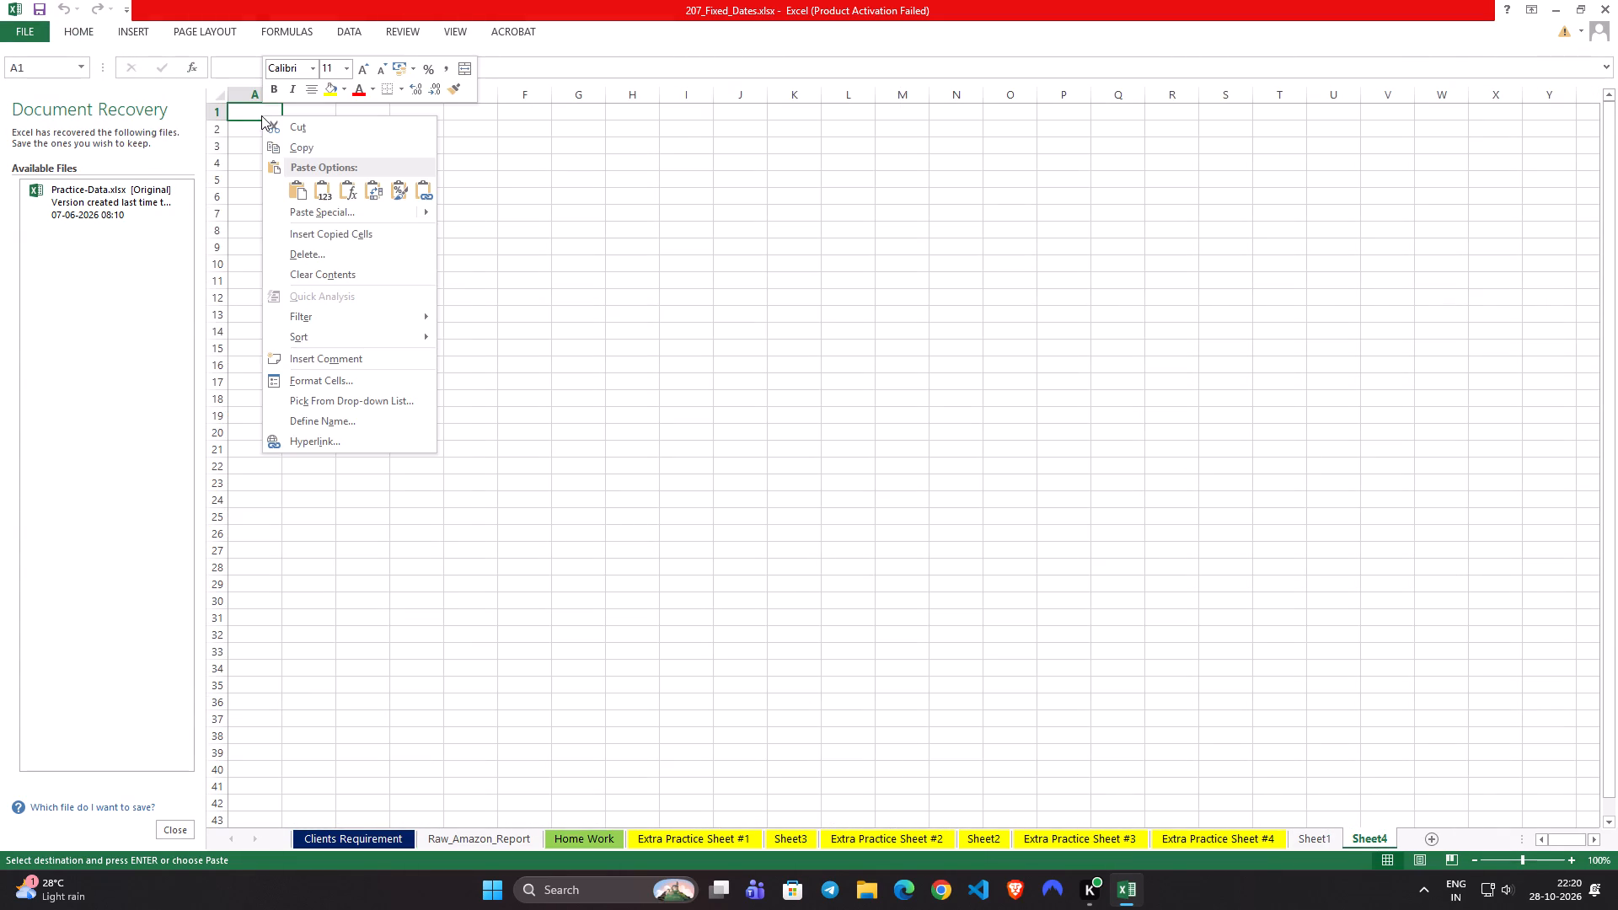
pyautogui.click(297, 190)
pyautogui.click(1206, 376)
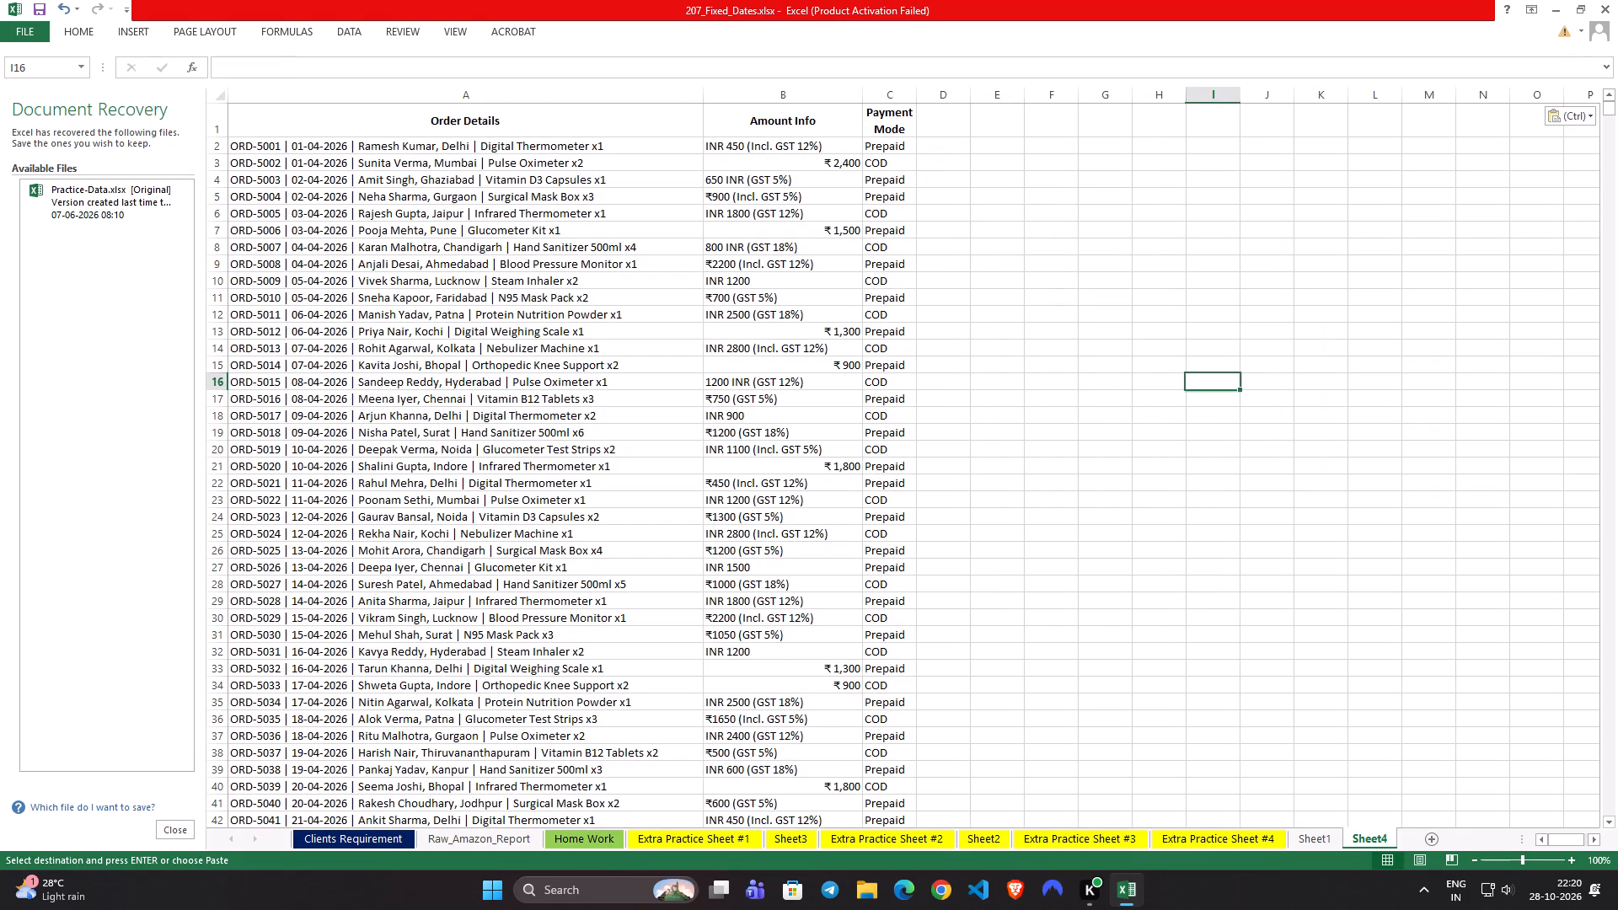
# Select the entire Order Details column (column A) on the new sheet.
pyautogui.click(258, 144)
pyautogui.click(258, 144)
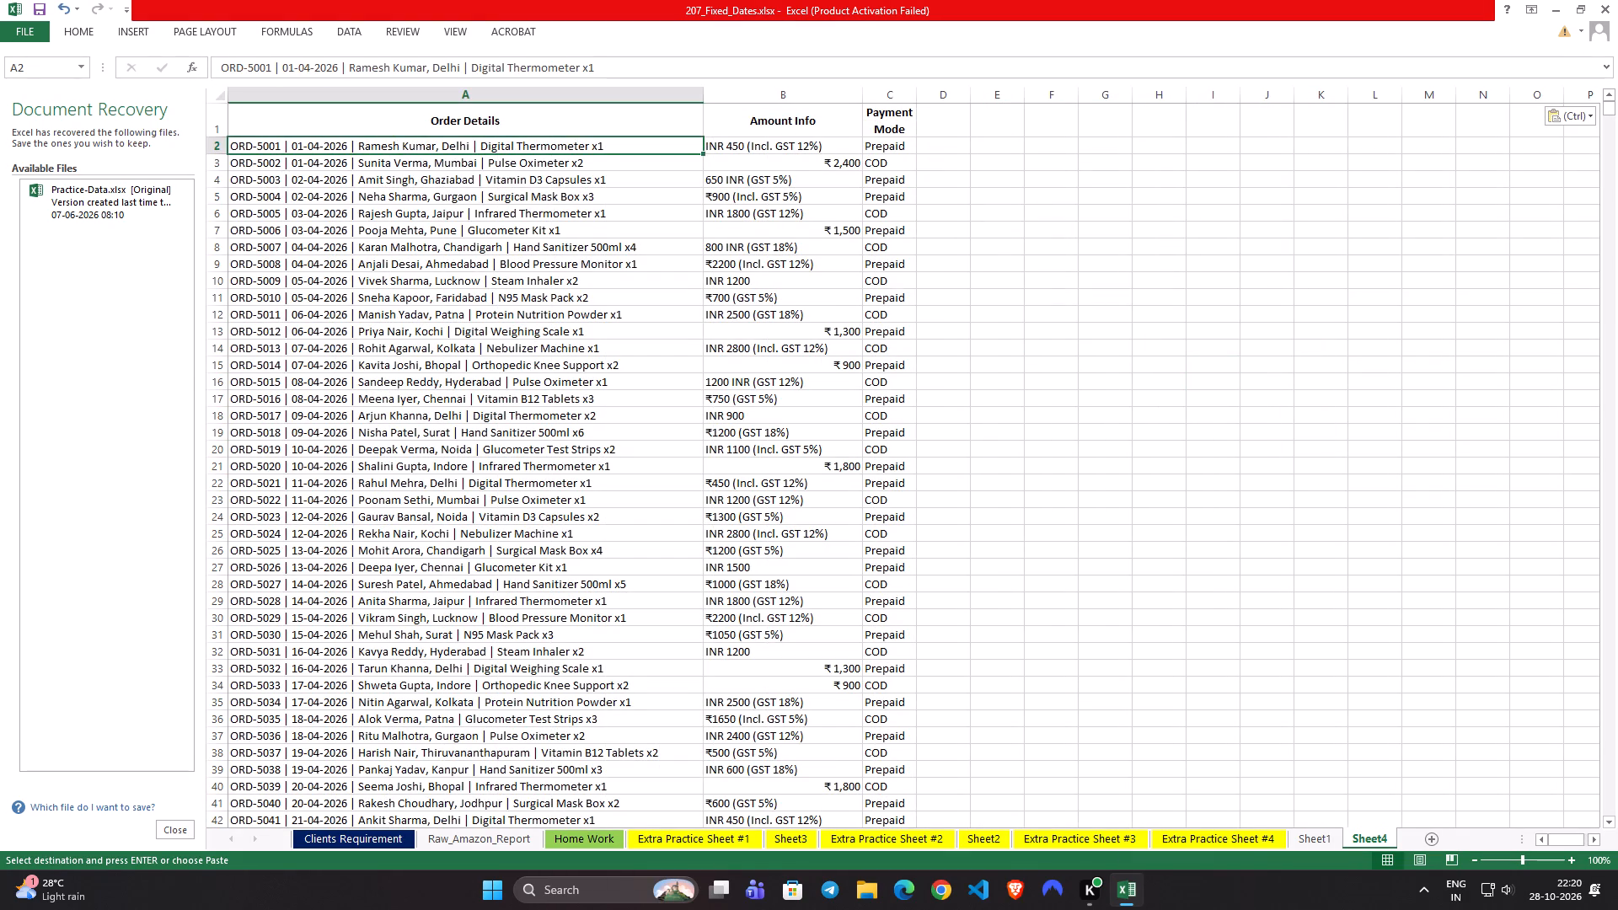
pyautogui.moveTo(238, 98); pyautogui.dragTo(260, 129)
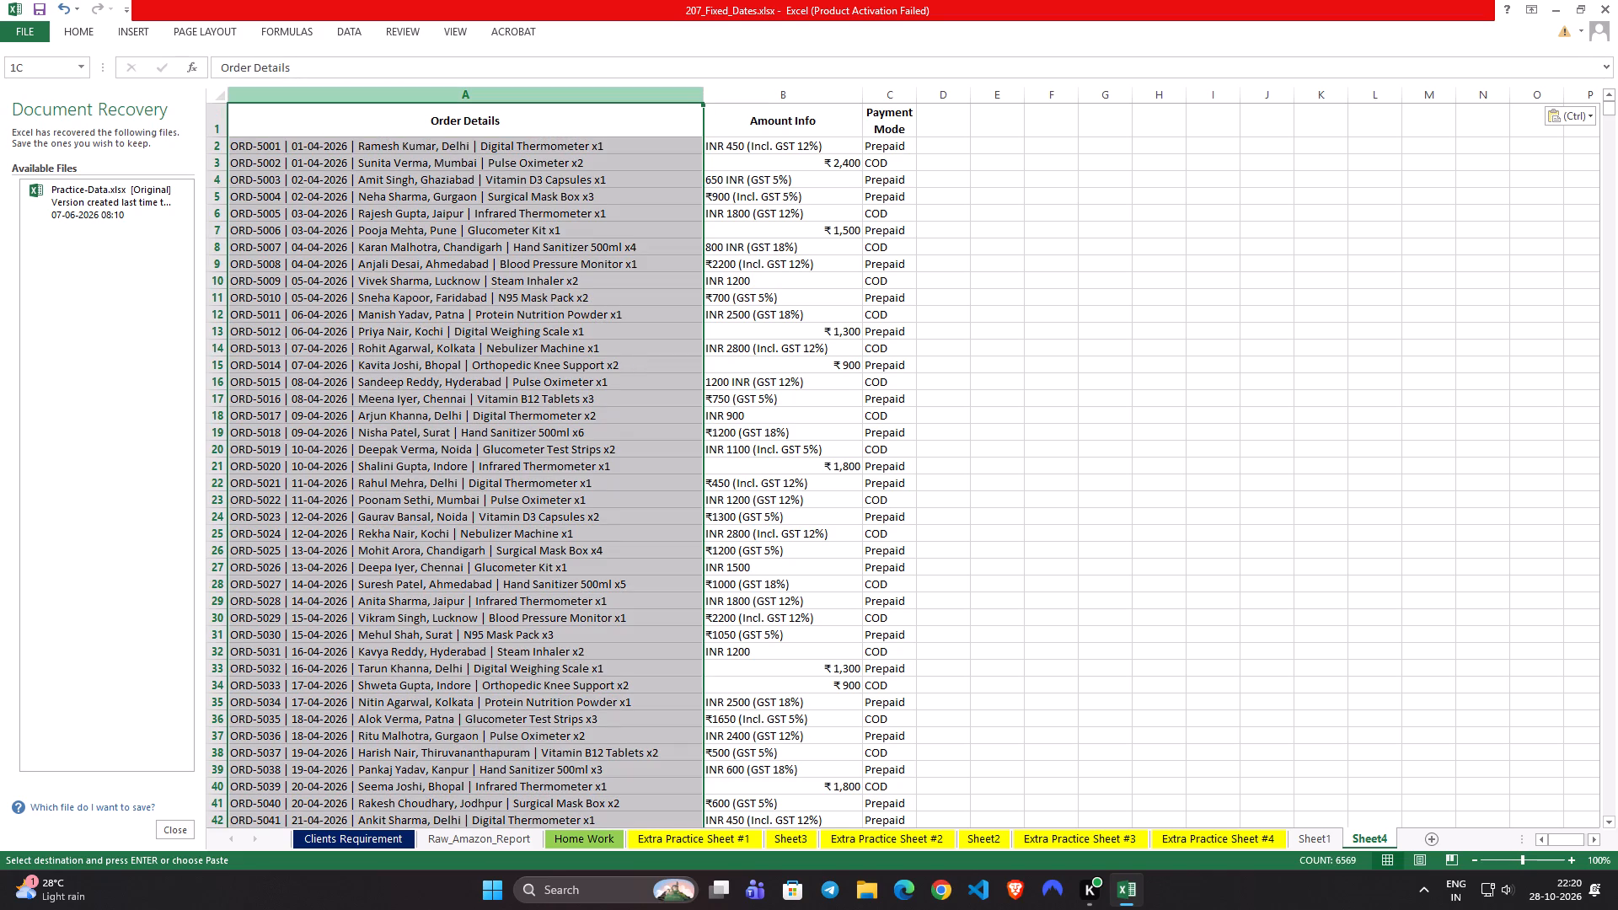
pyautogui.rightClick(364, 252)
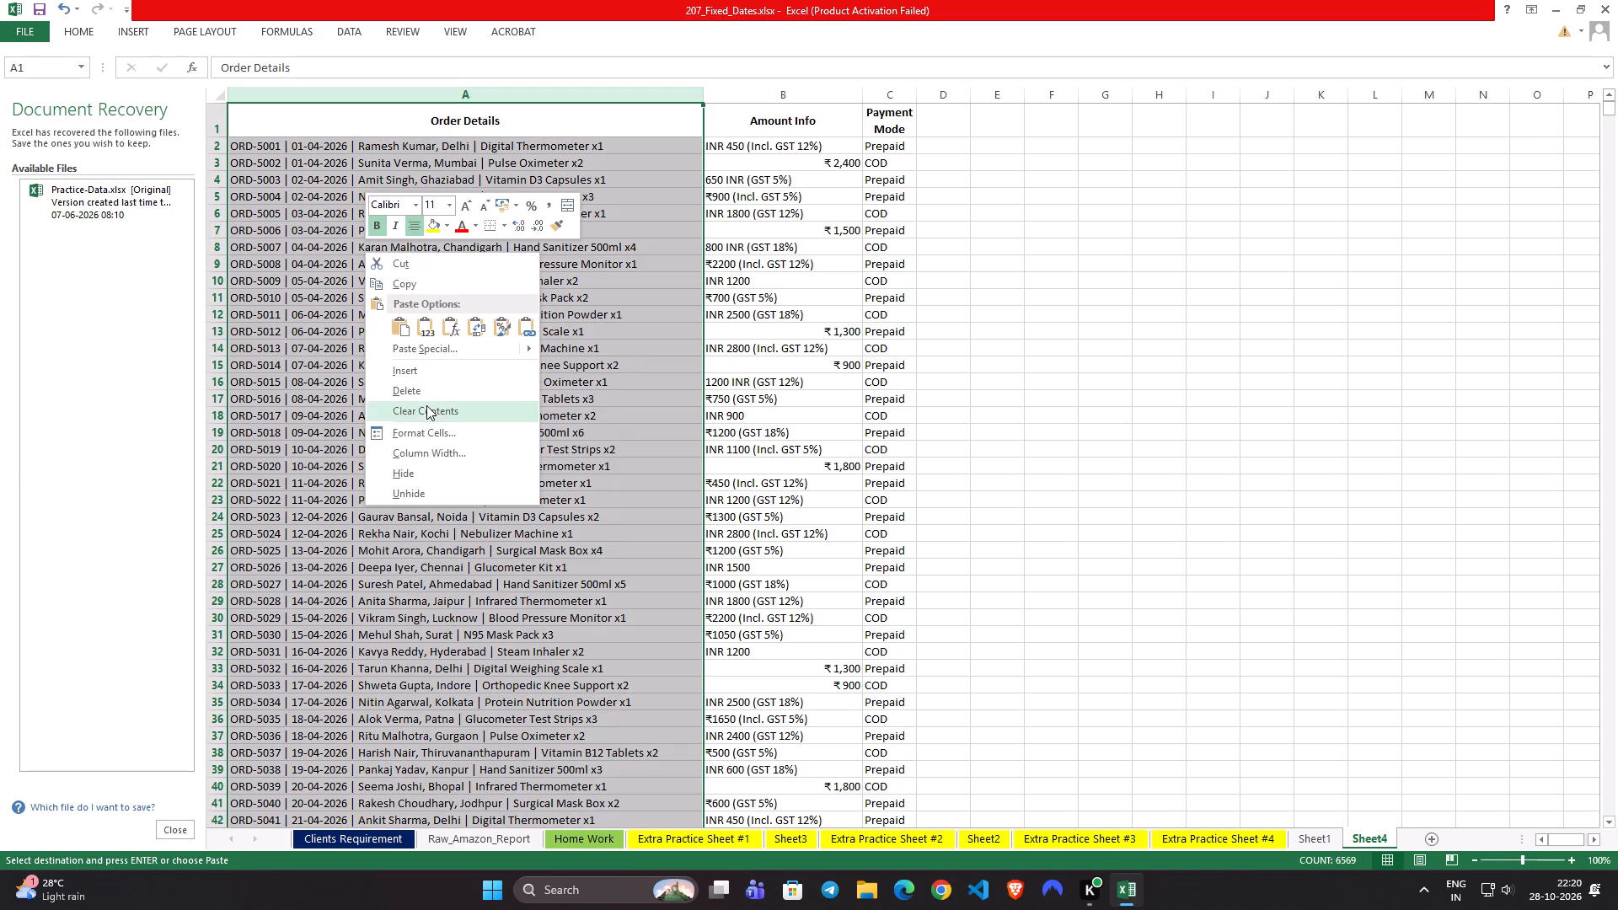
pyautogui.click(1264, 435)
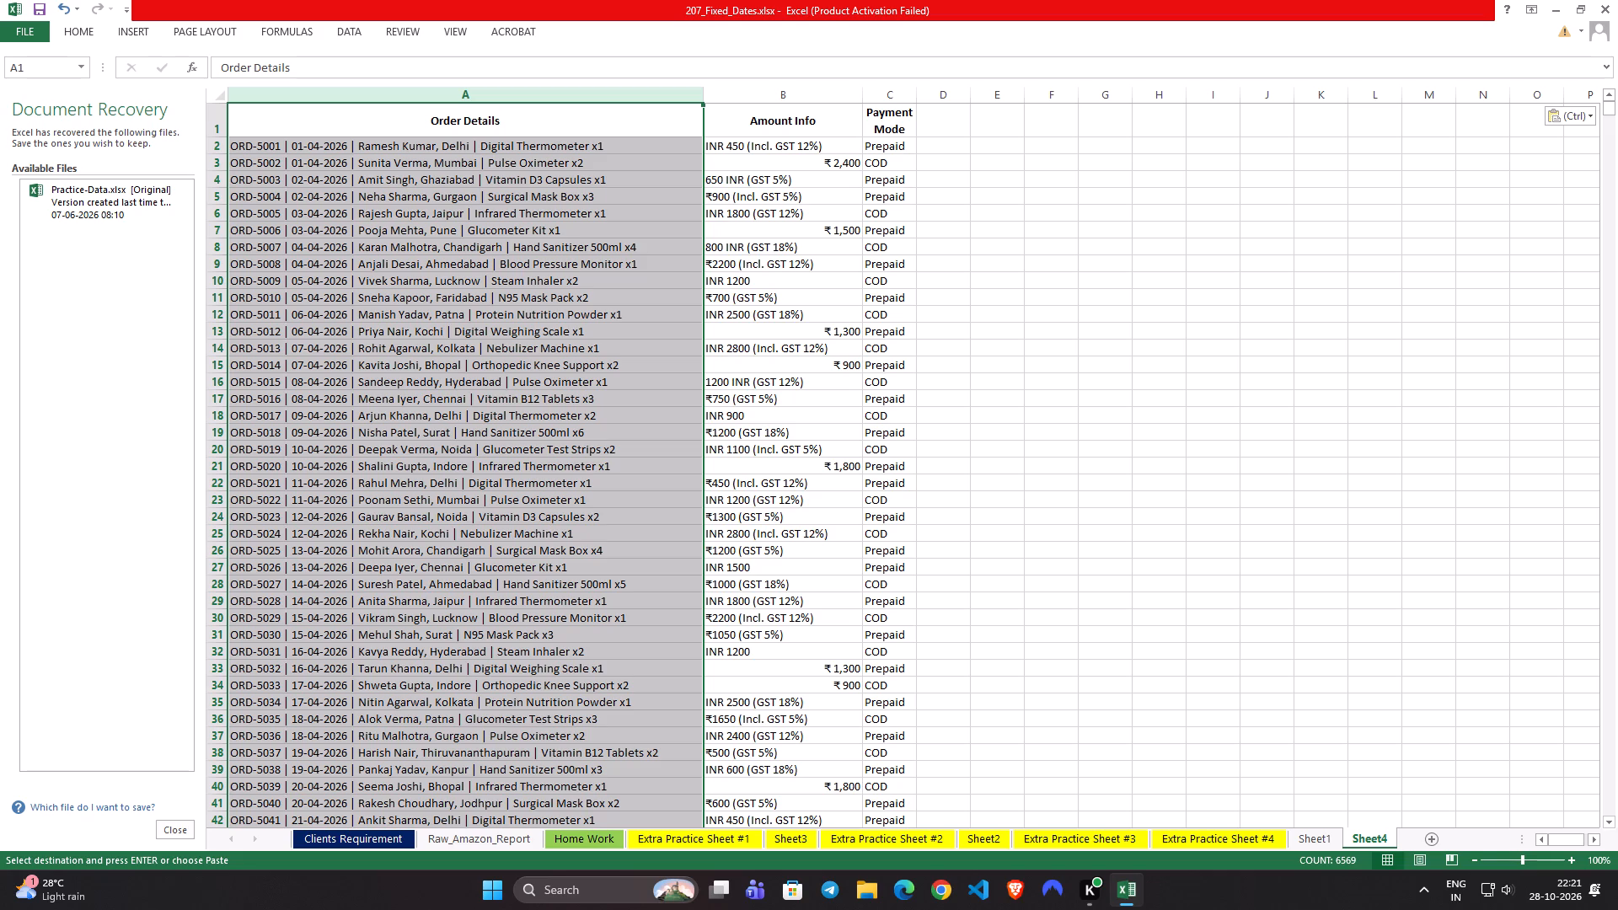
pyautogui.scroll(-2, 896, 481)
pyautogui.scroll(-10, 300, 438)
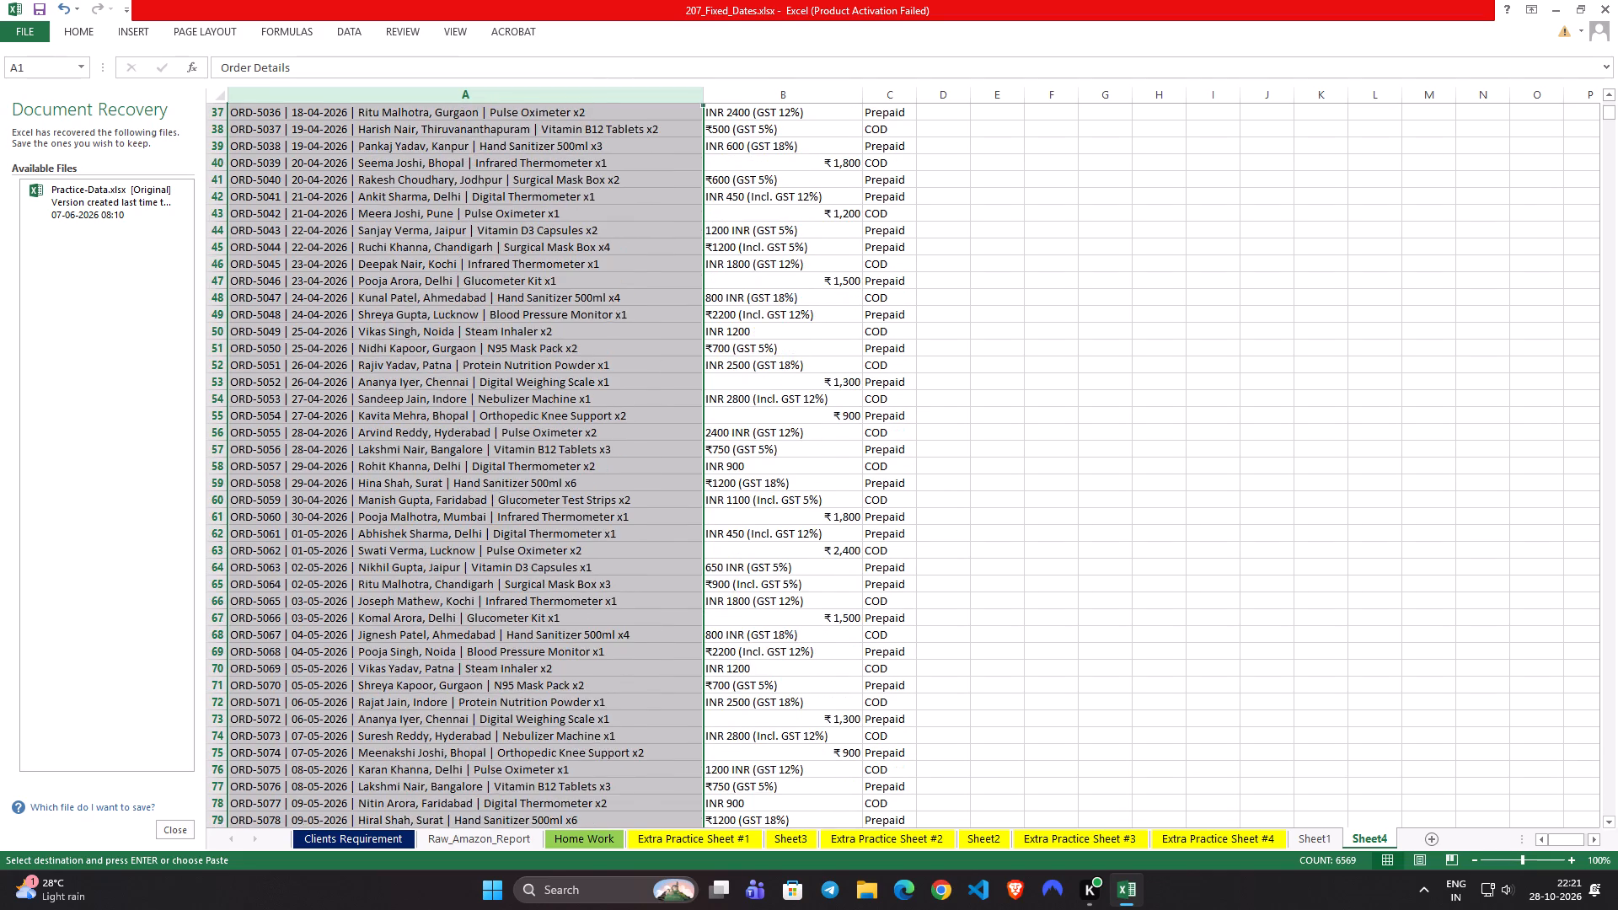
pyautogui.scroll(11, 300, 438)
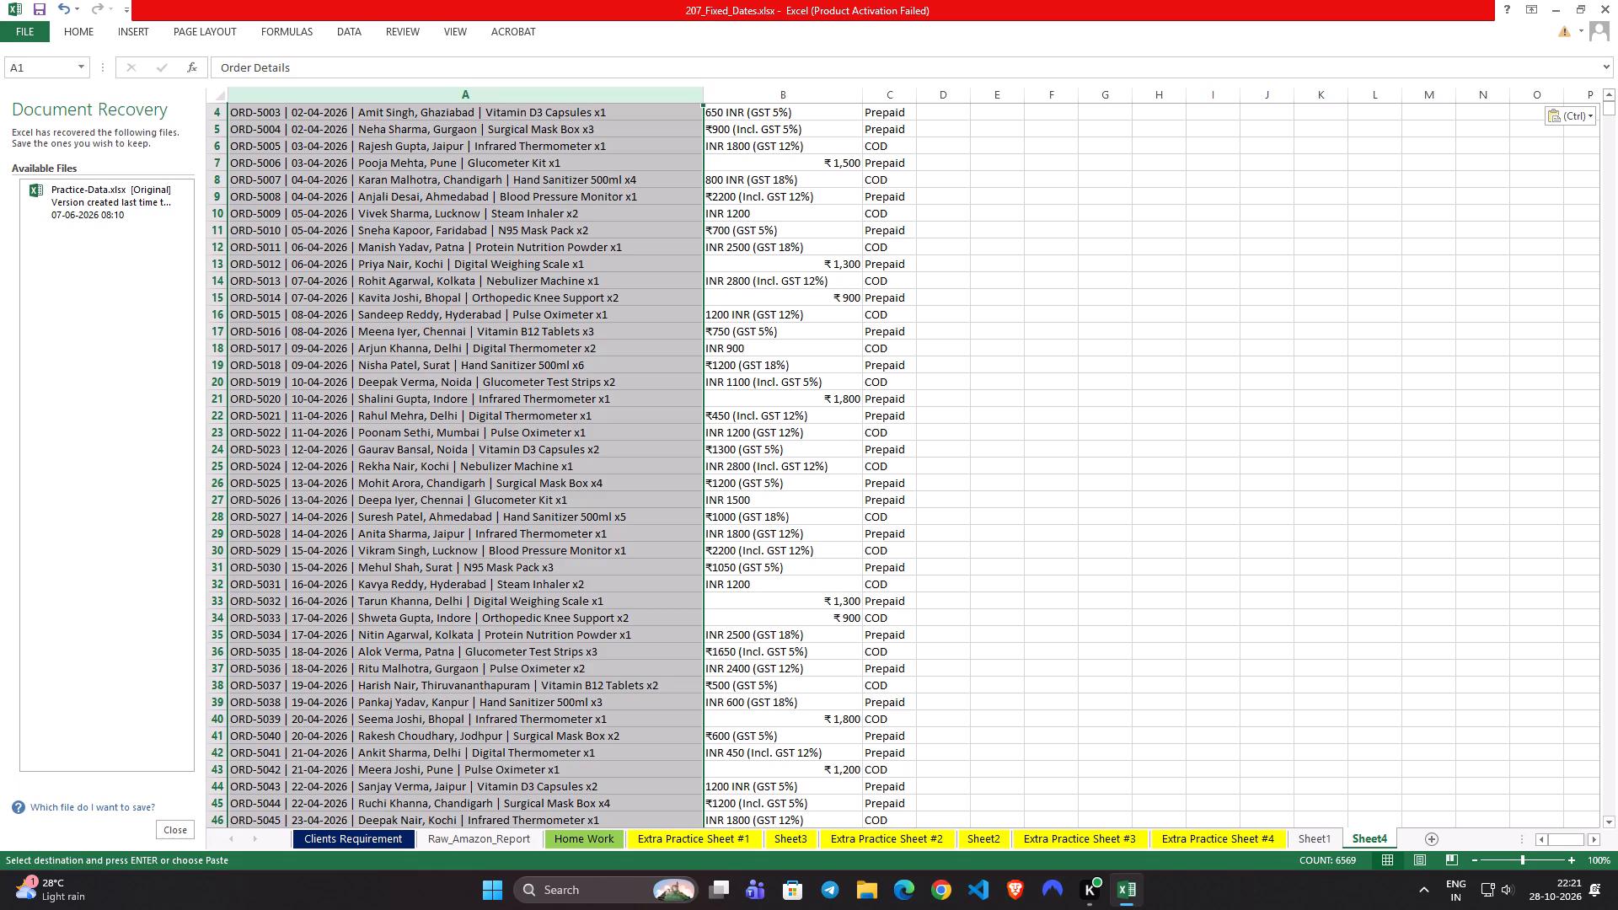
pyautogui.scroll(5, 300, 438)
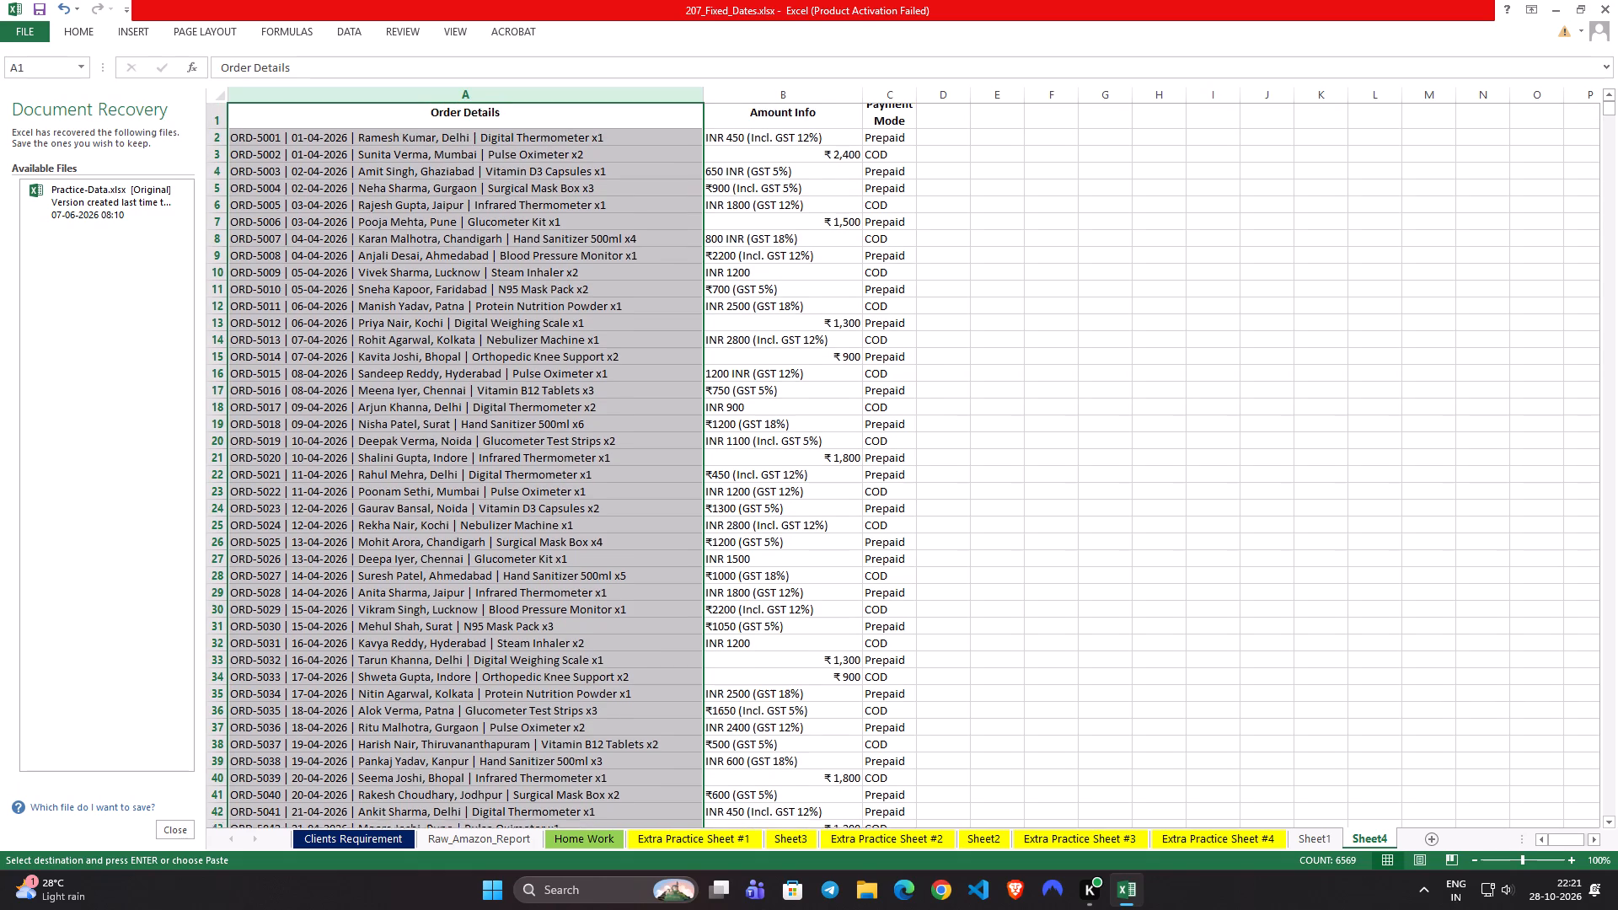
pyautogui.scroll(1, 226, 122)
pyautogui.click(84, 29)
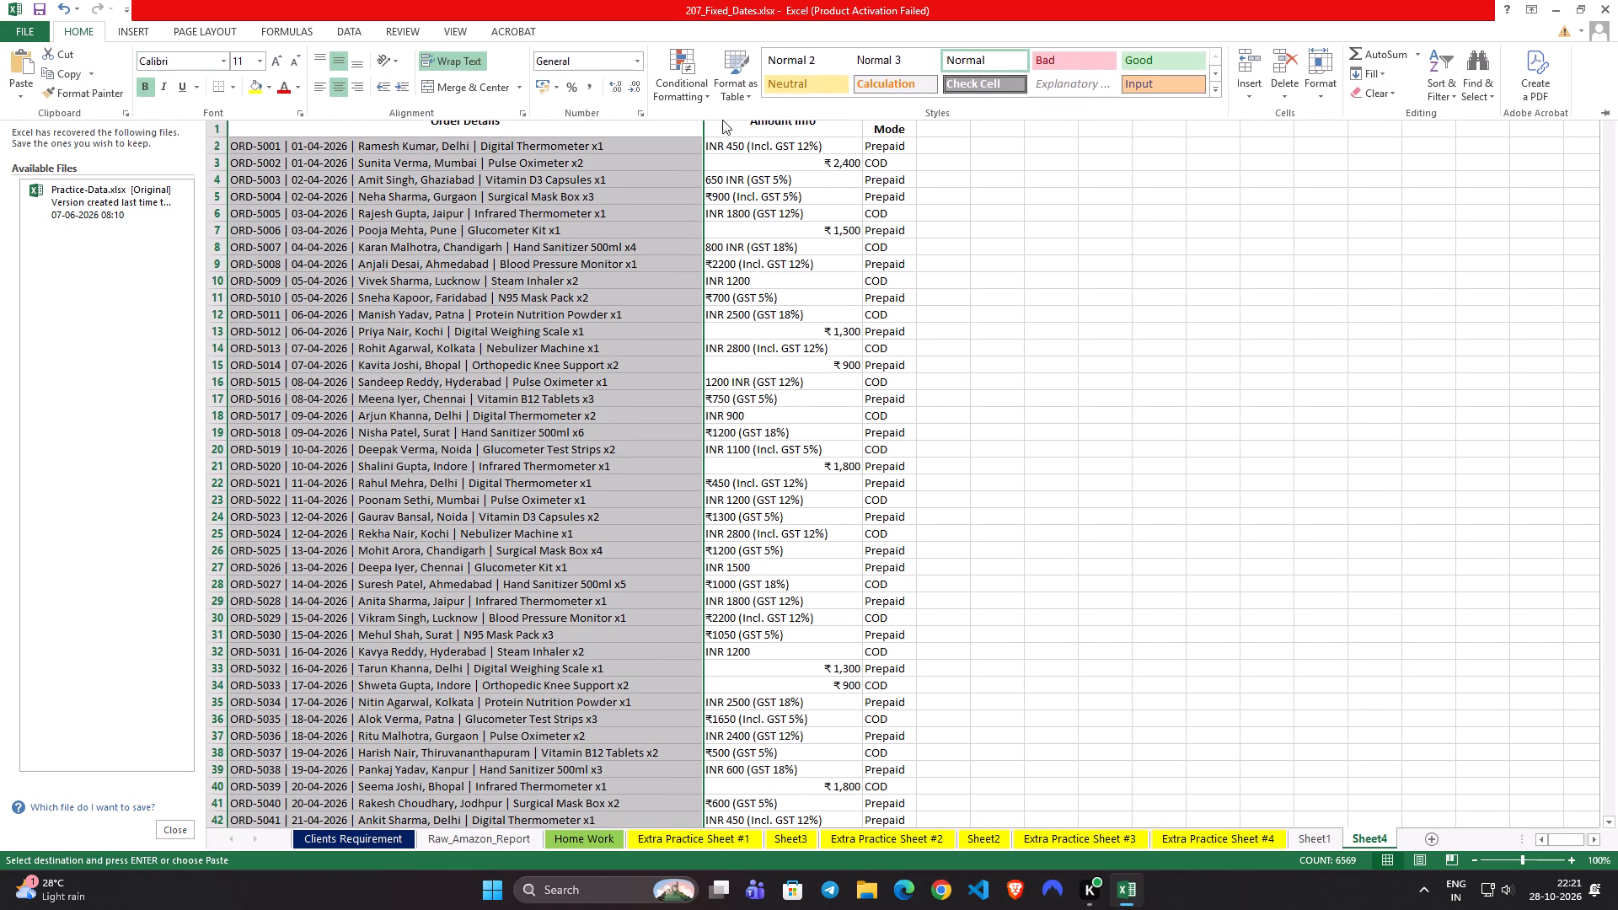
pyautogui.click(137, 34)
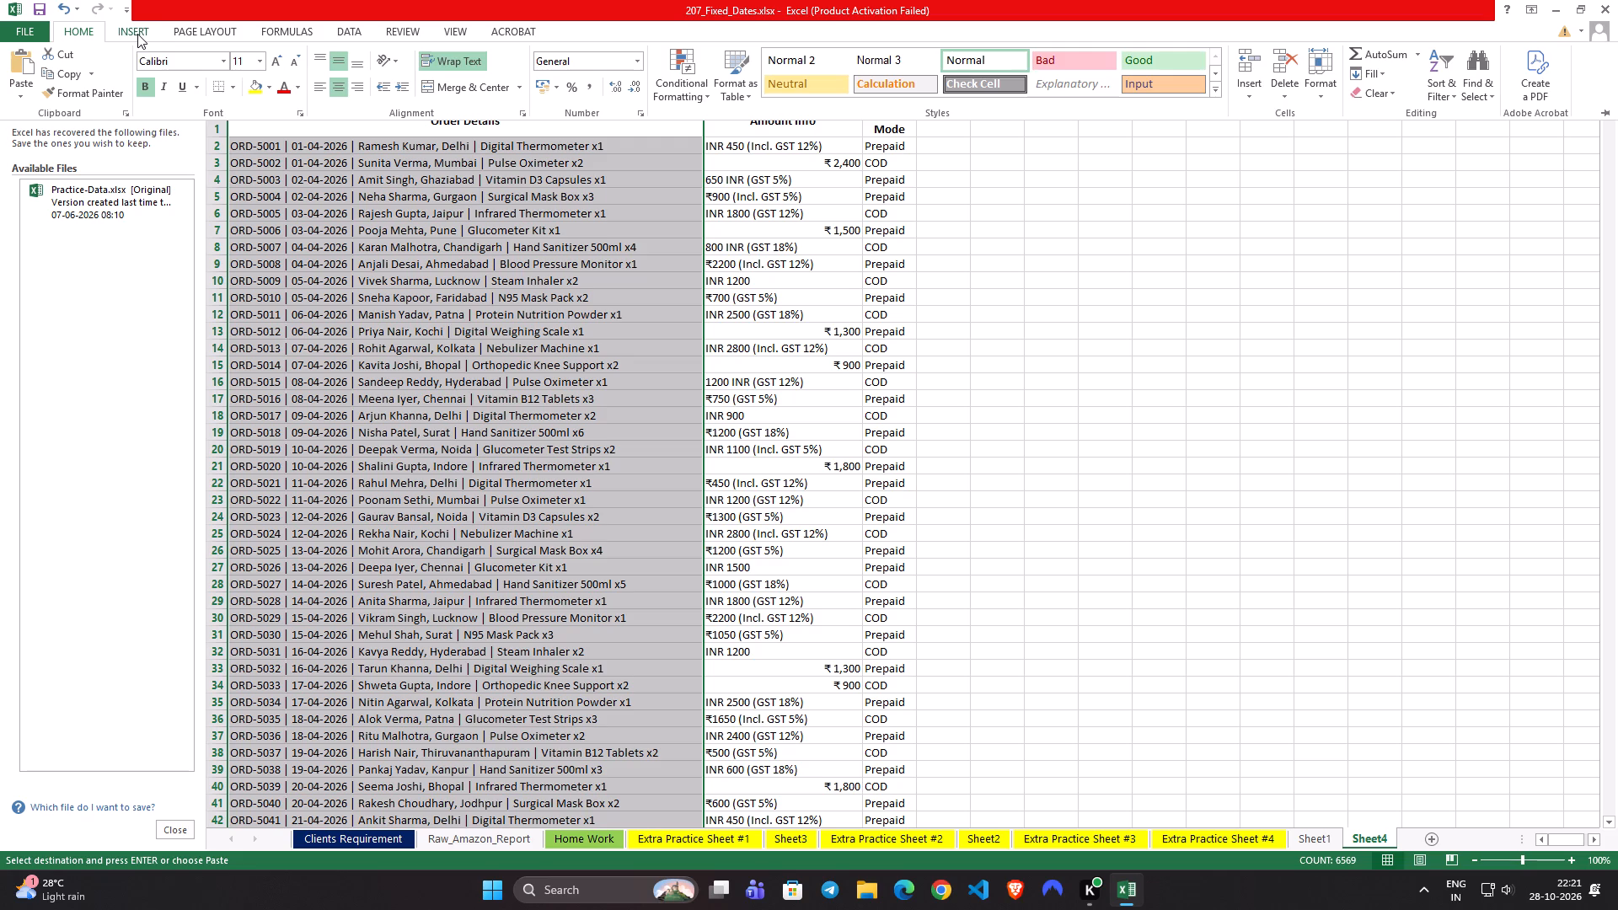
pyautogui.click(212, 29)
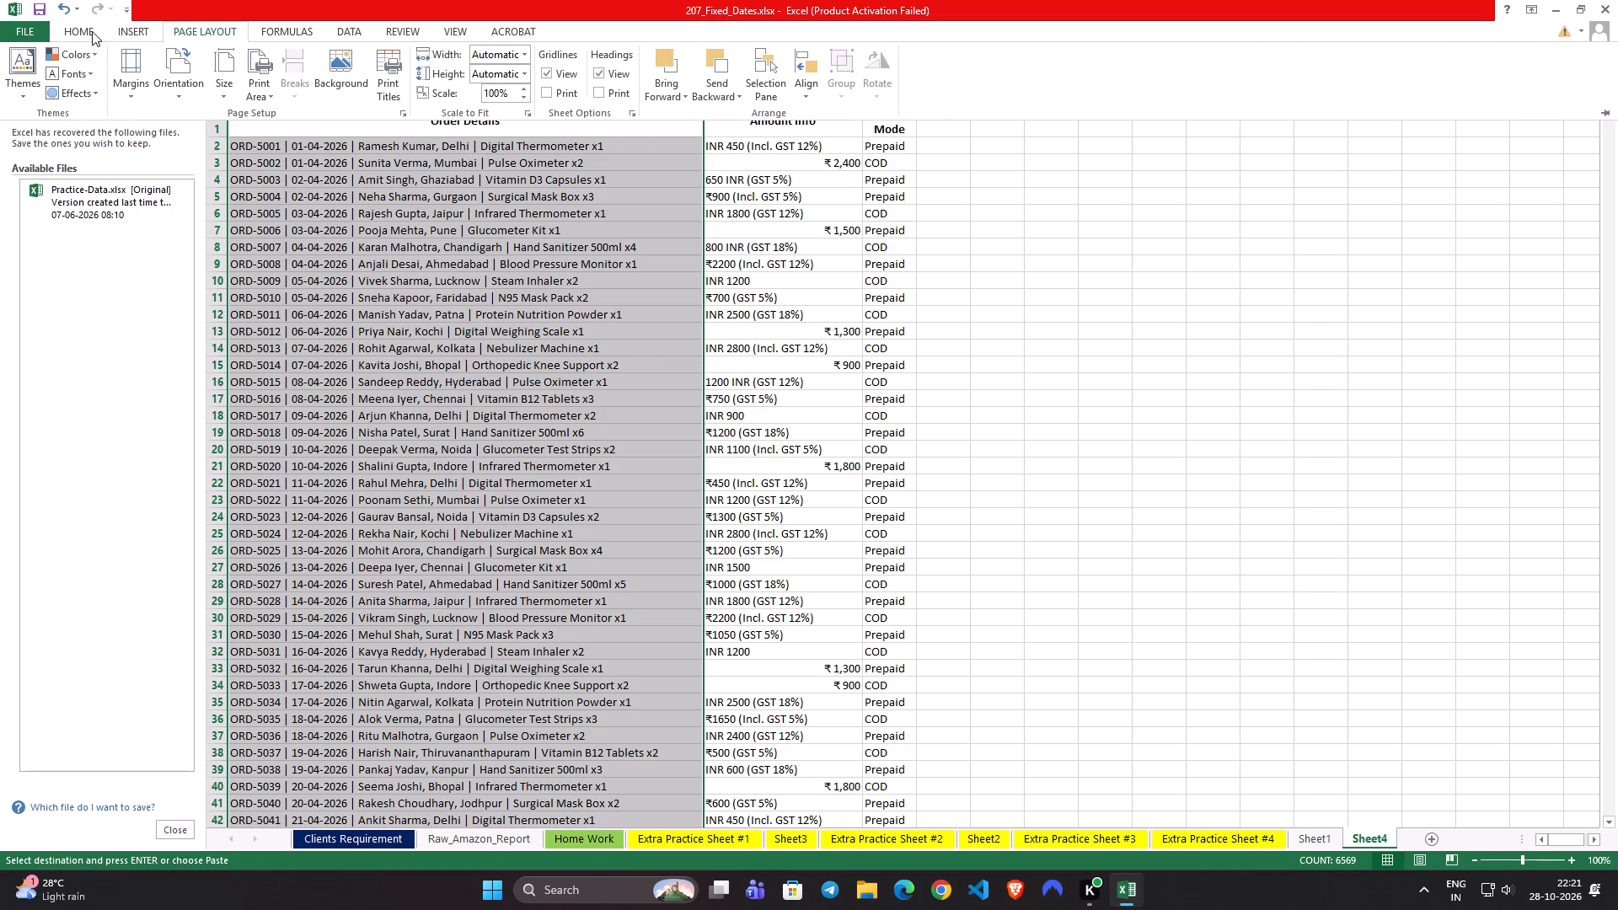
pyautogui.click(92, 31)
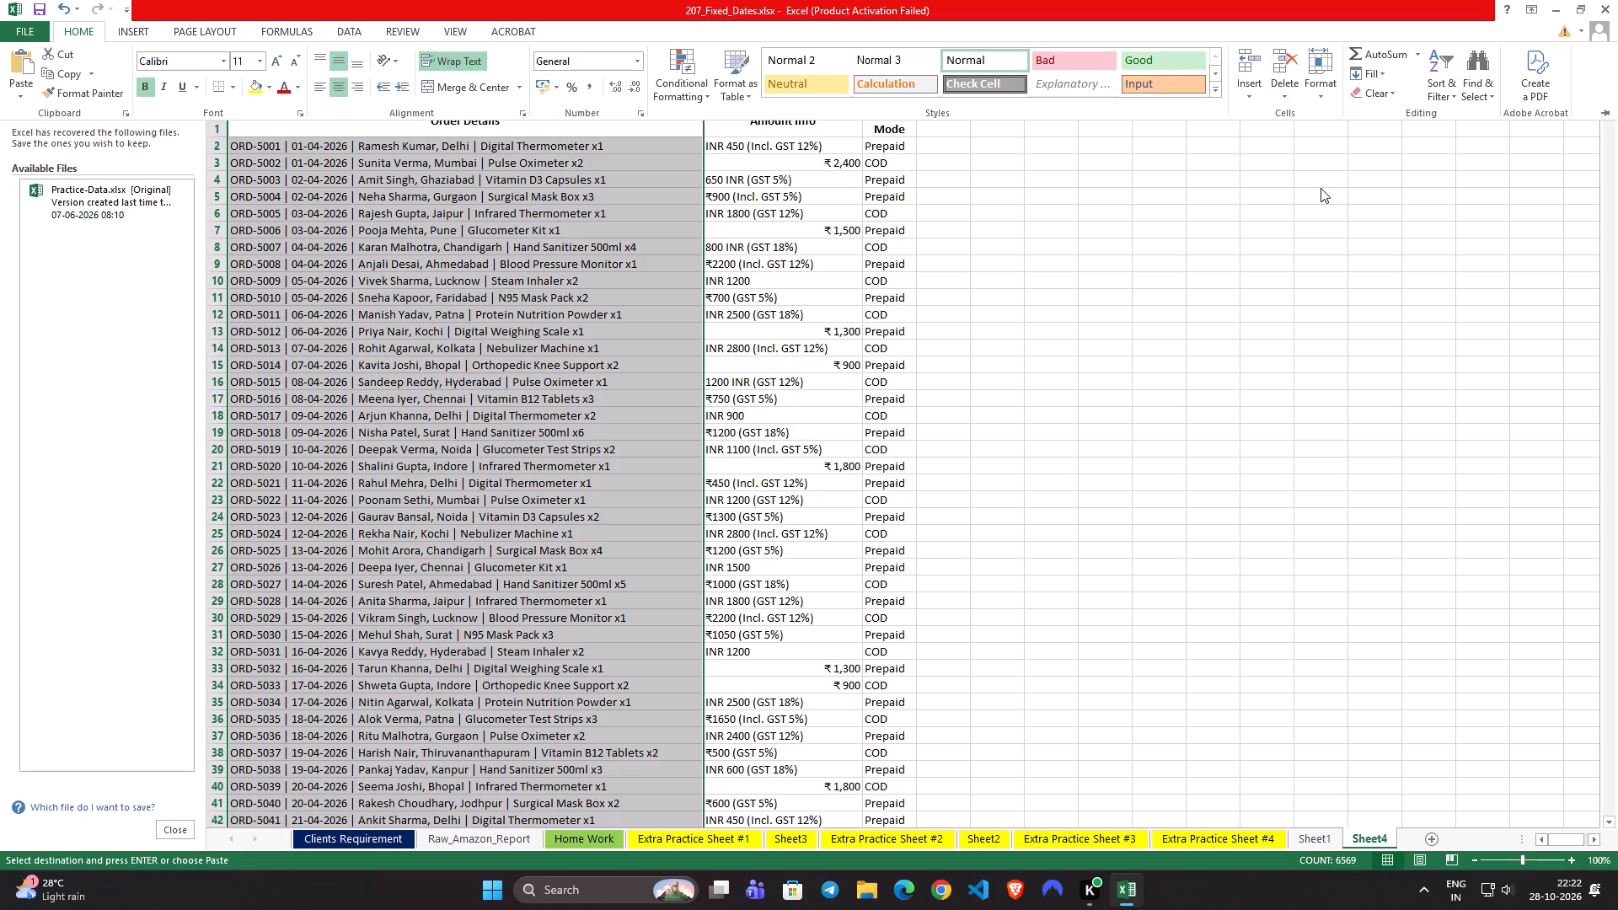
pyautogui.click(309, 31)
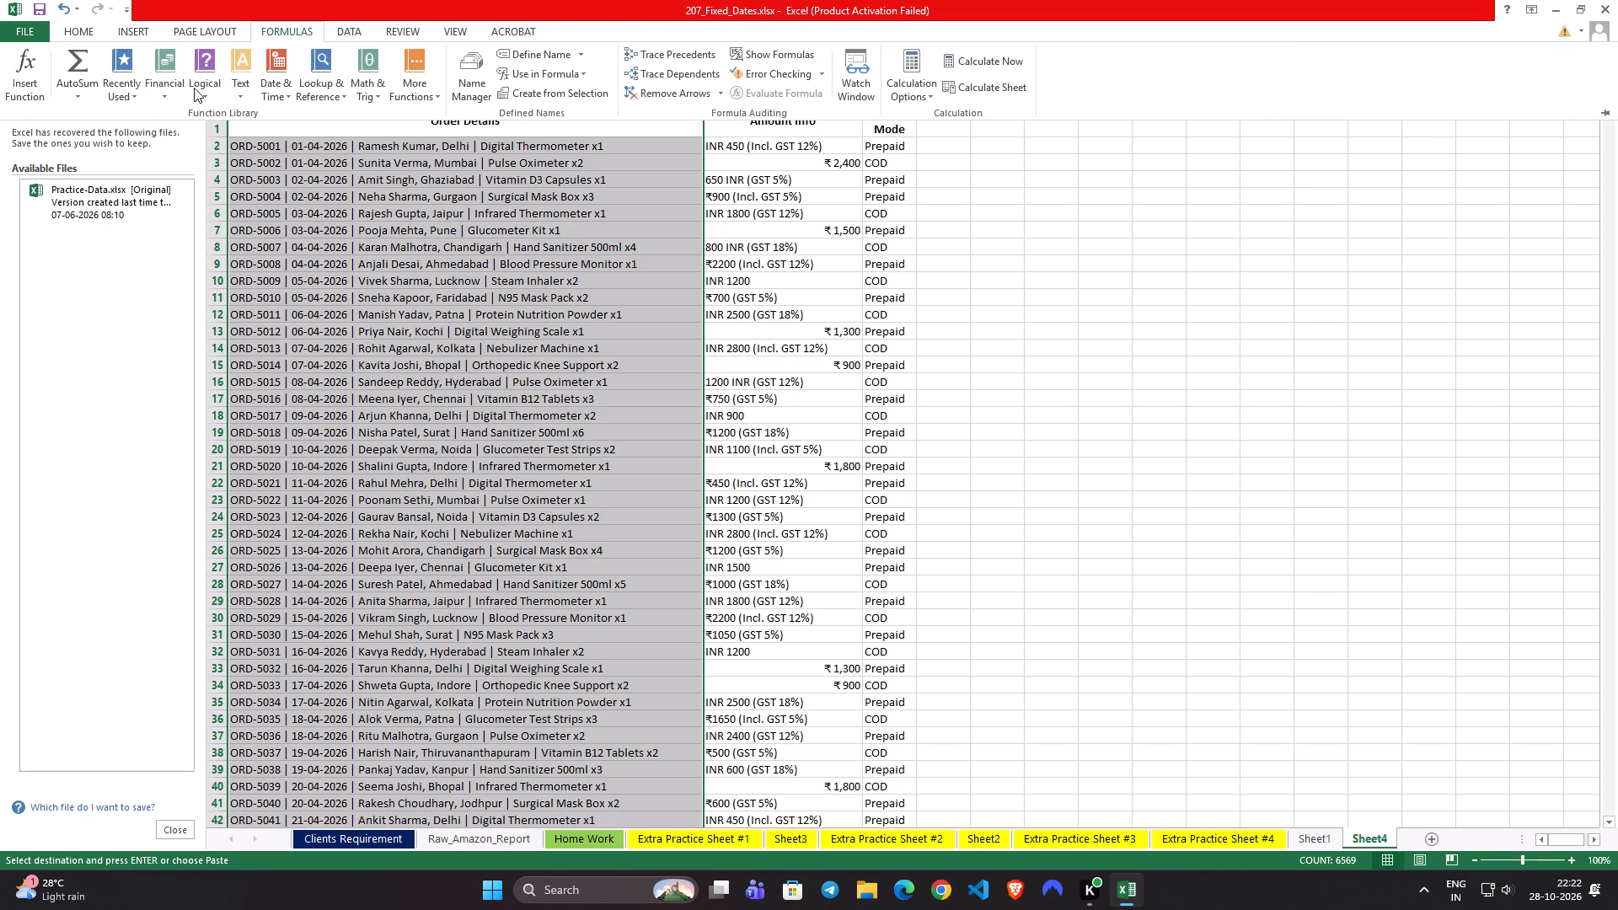
# Split the Order Details column with Text to Columns as delimited data, using only "|" as the delimiter and replacing the existing adjacent data.
pyautogui.click(346, 28)
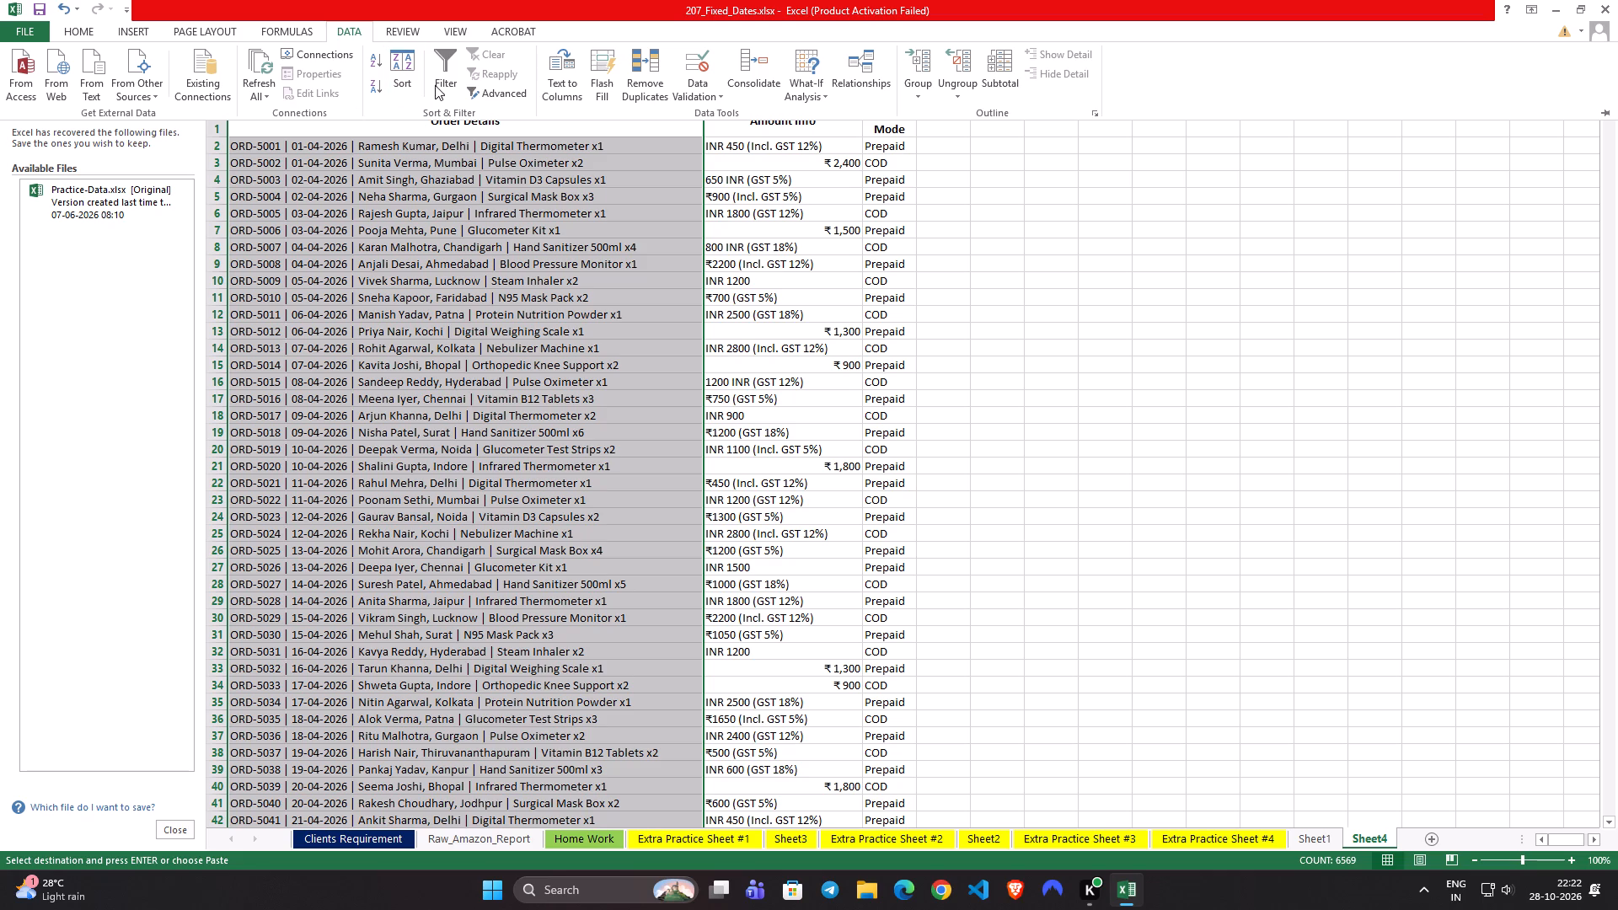
pyautogui.click(564, 65)
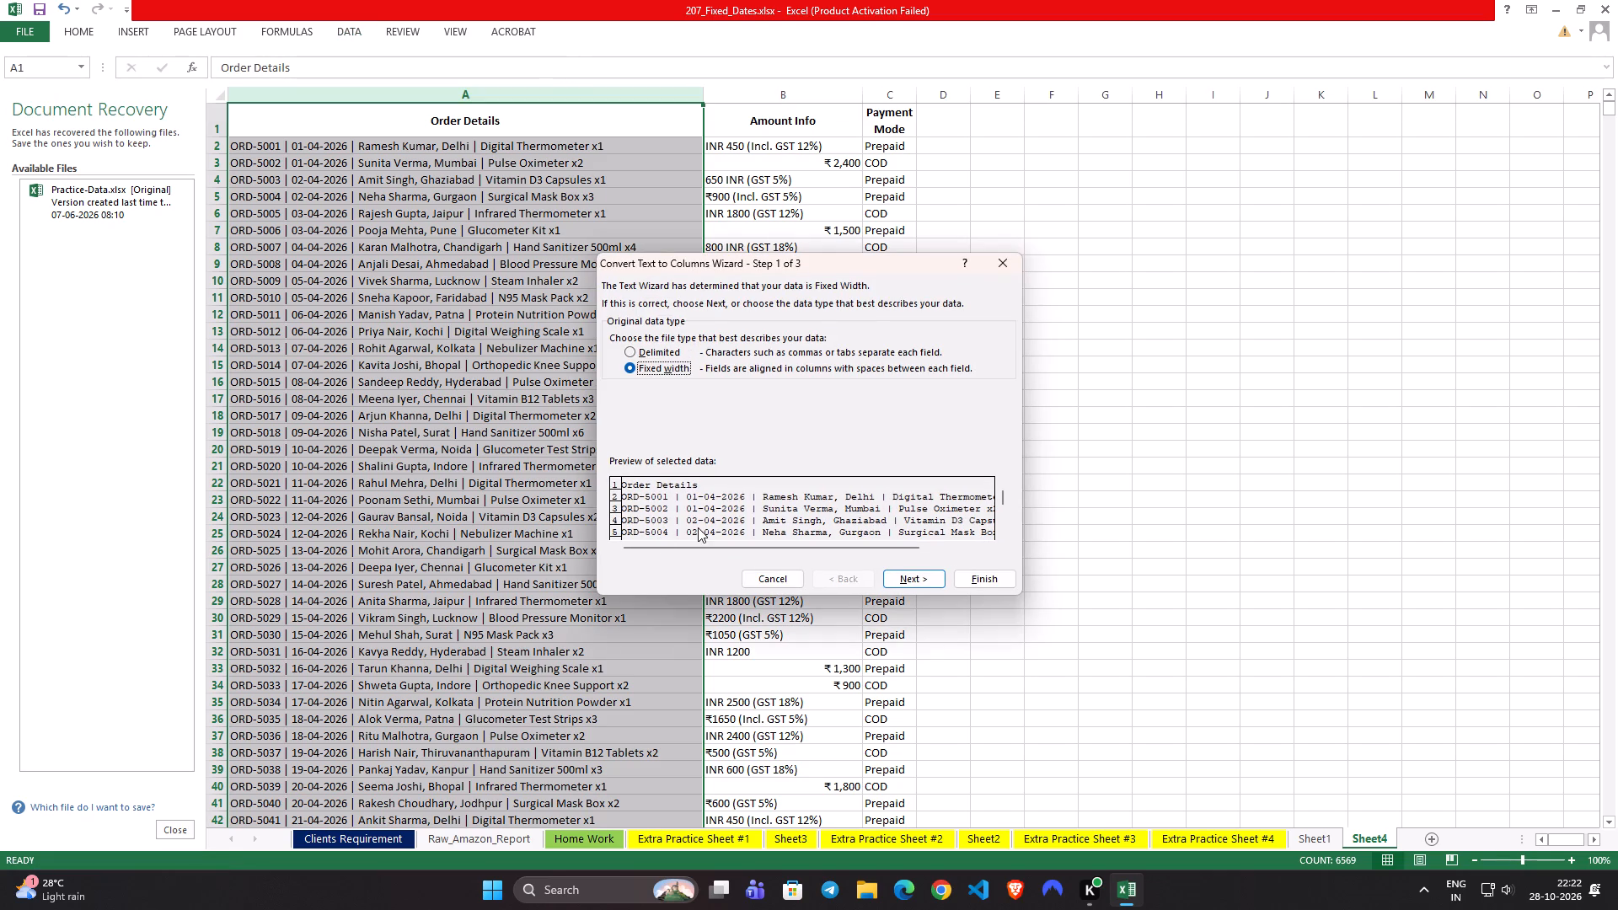
pyautogui.scroll(-1, 817, 499)
pyautogui.click(631, 347)
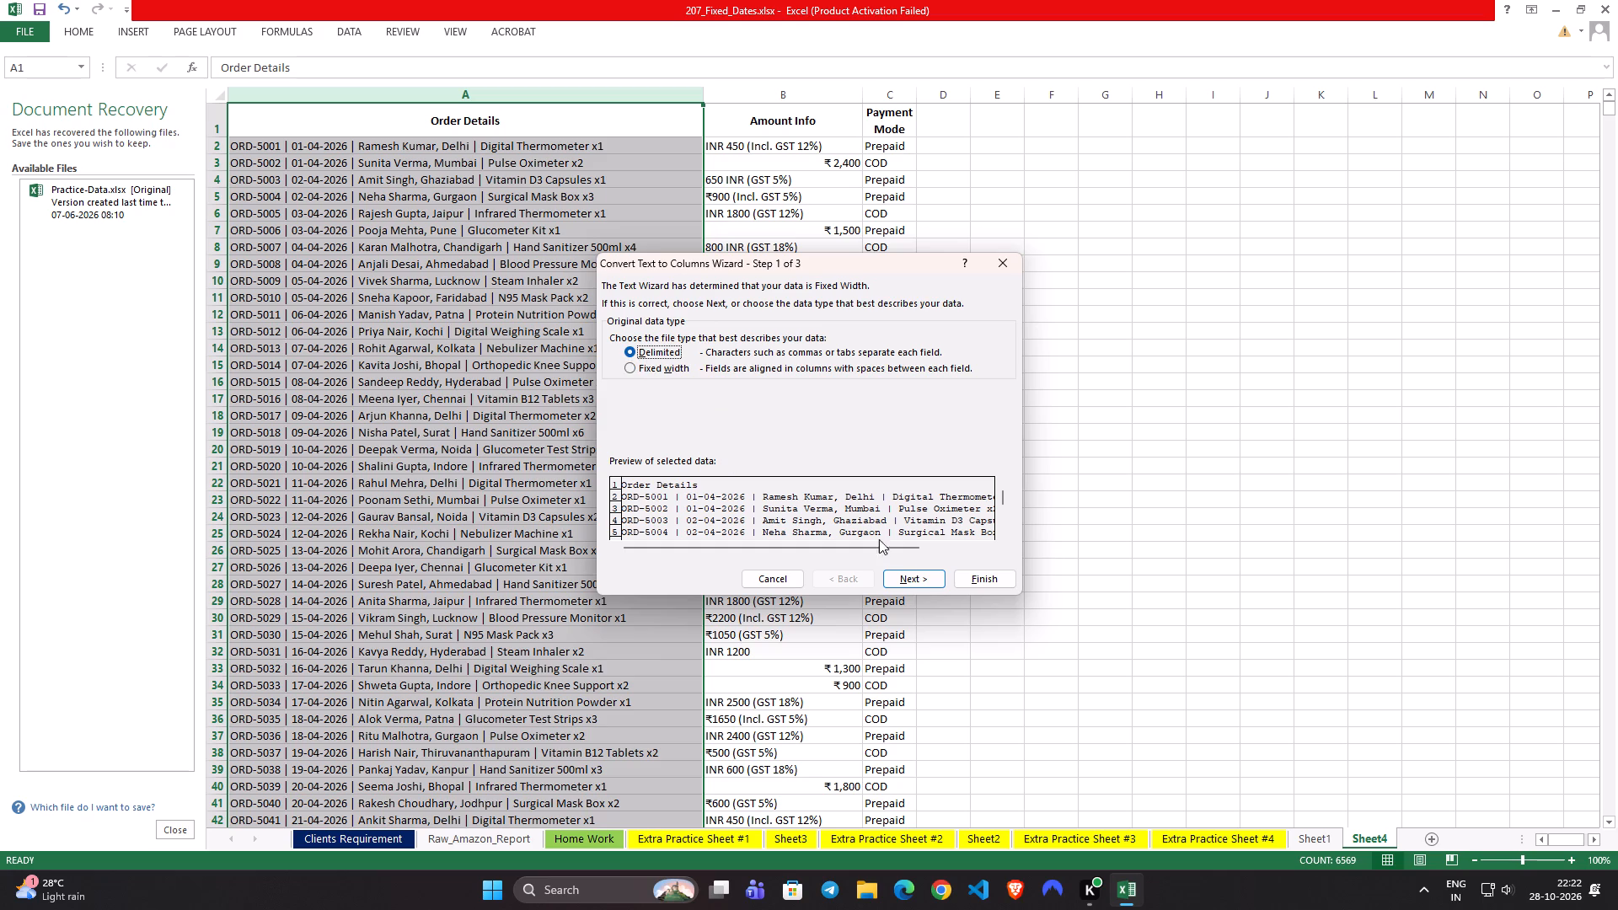
pyautogui.click(919, 587)
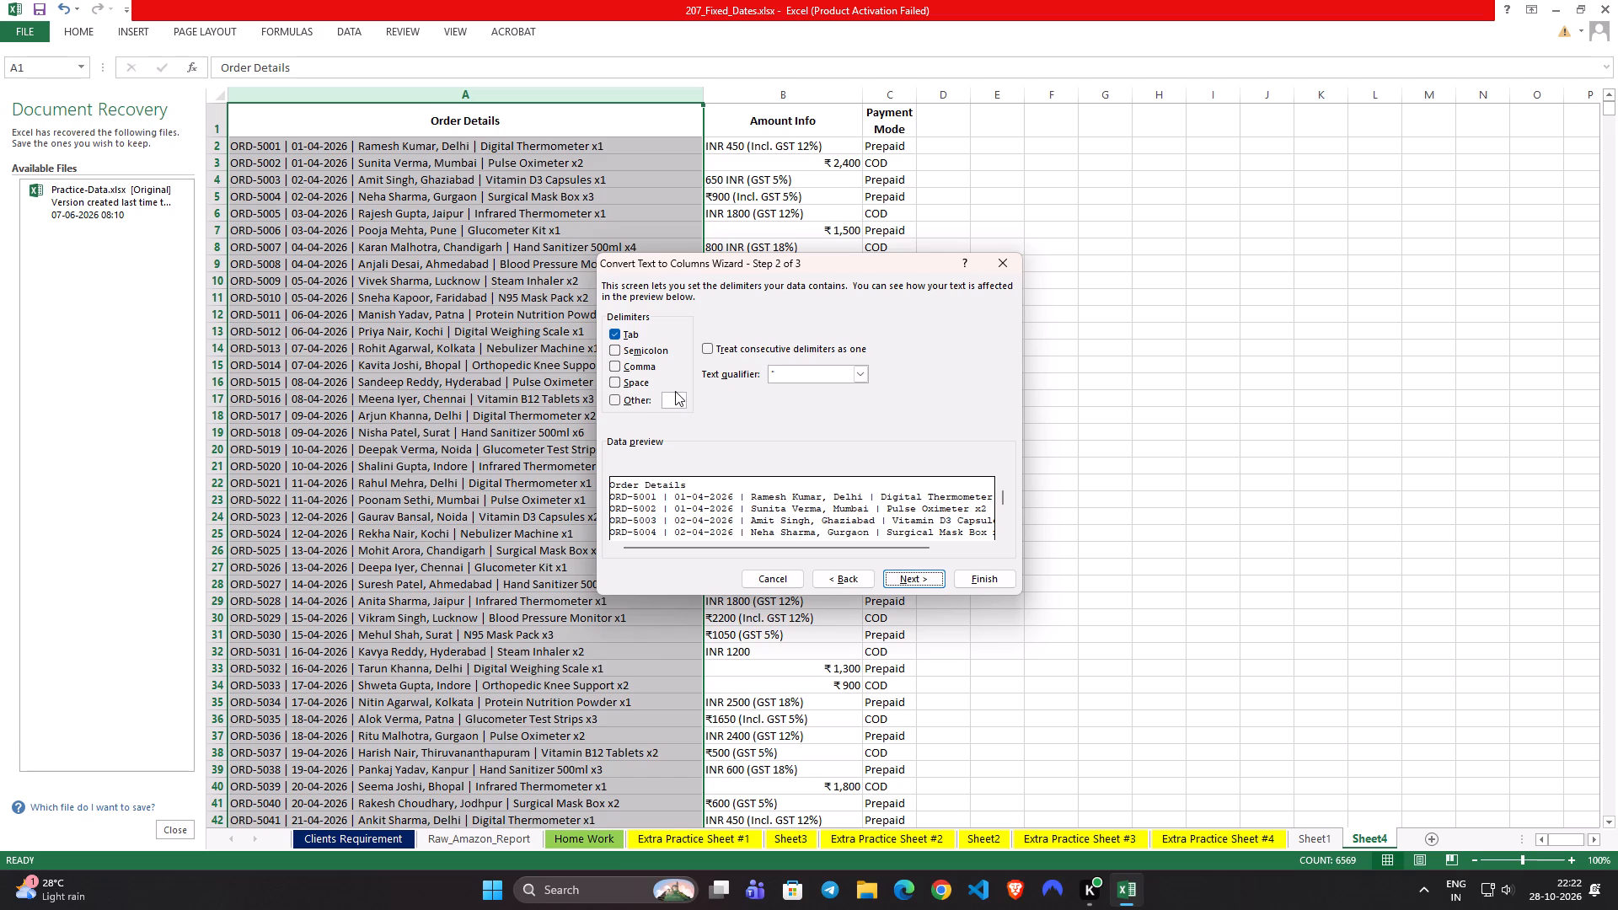
pyautogui.click(613, 332)
pyautogui.click(610, 401)
pyautogui.press('\\')
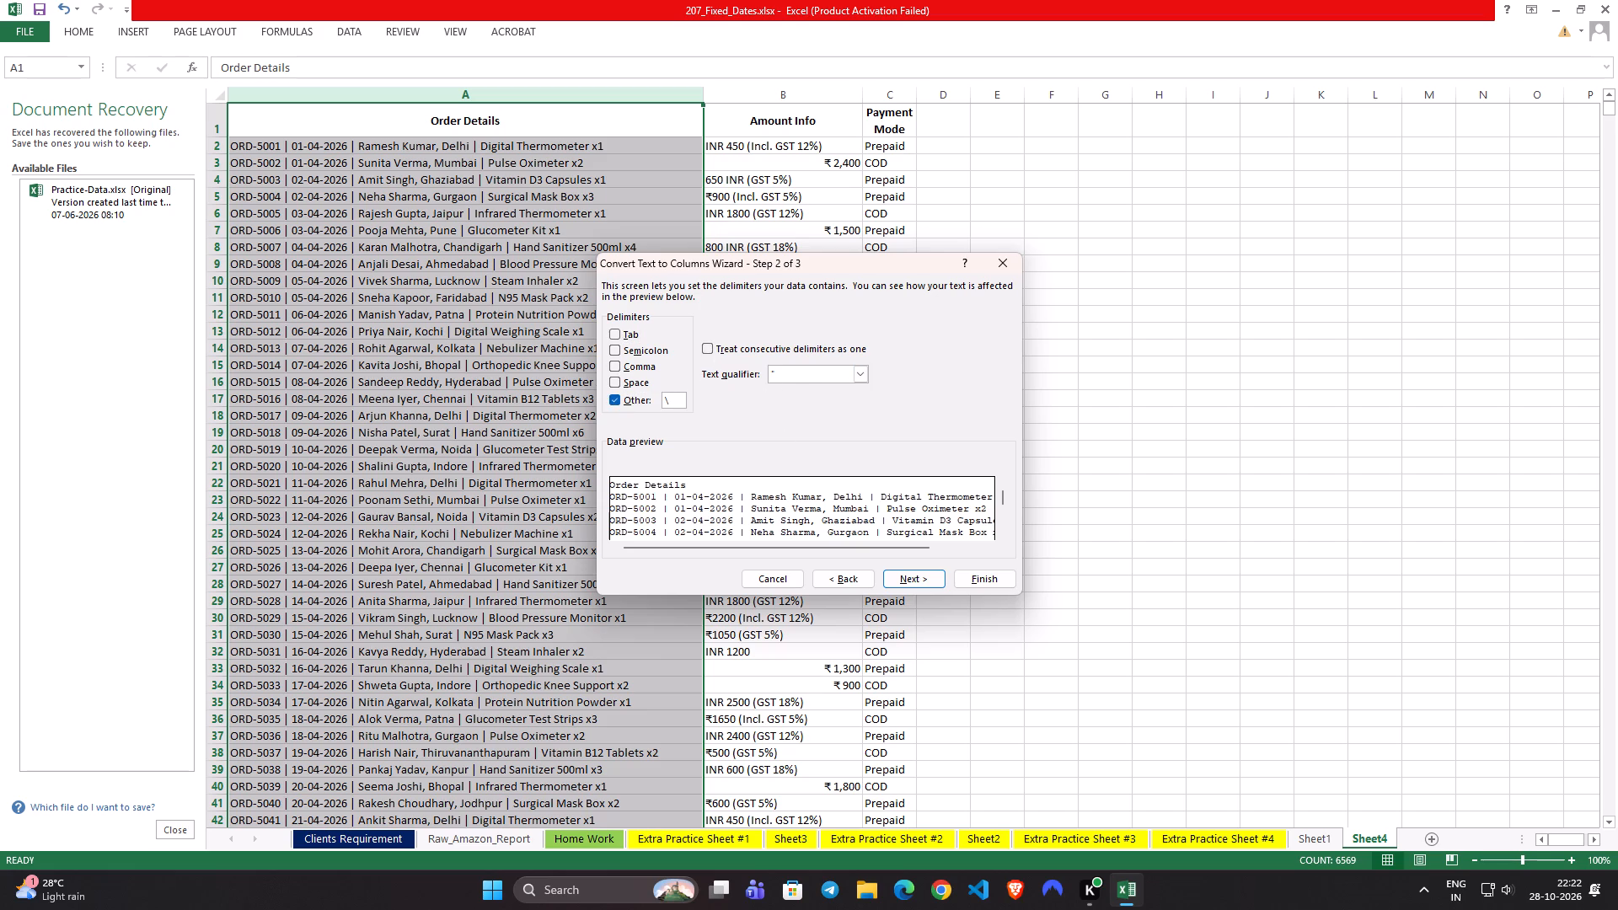
pyautogui.press('BackSpace')
pyautogui.hotkey('shift', '|')
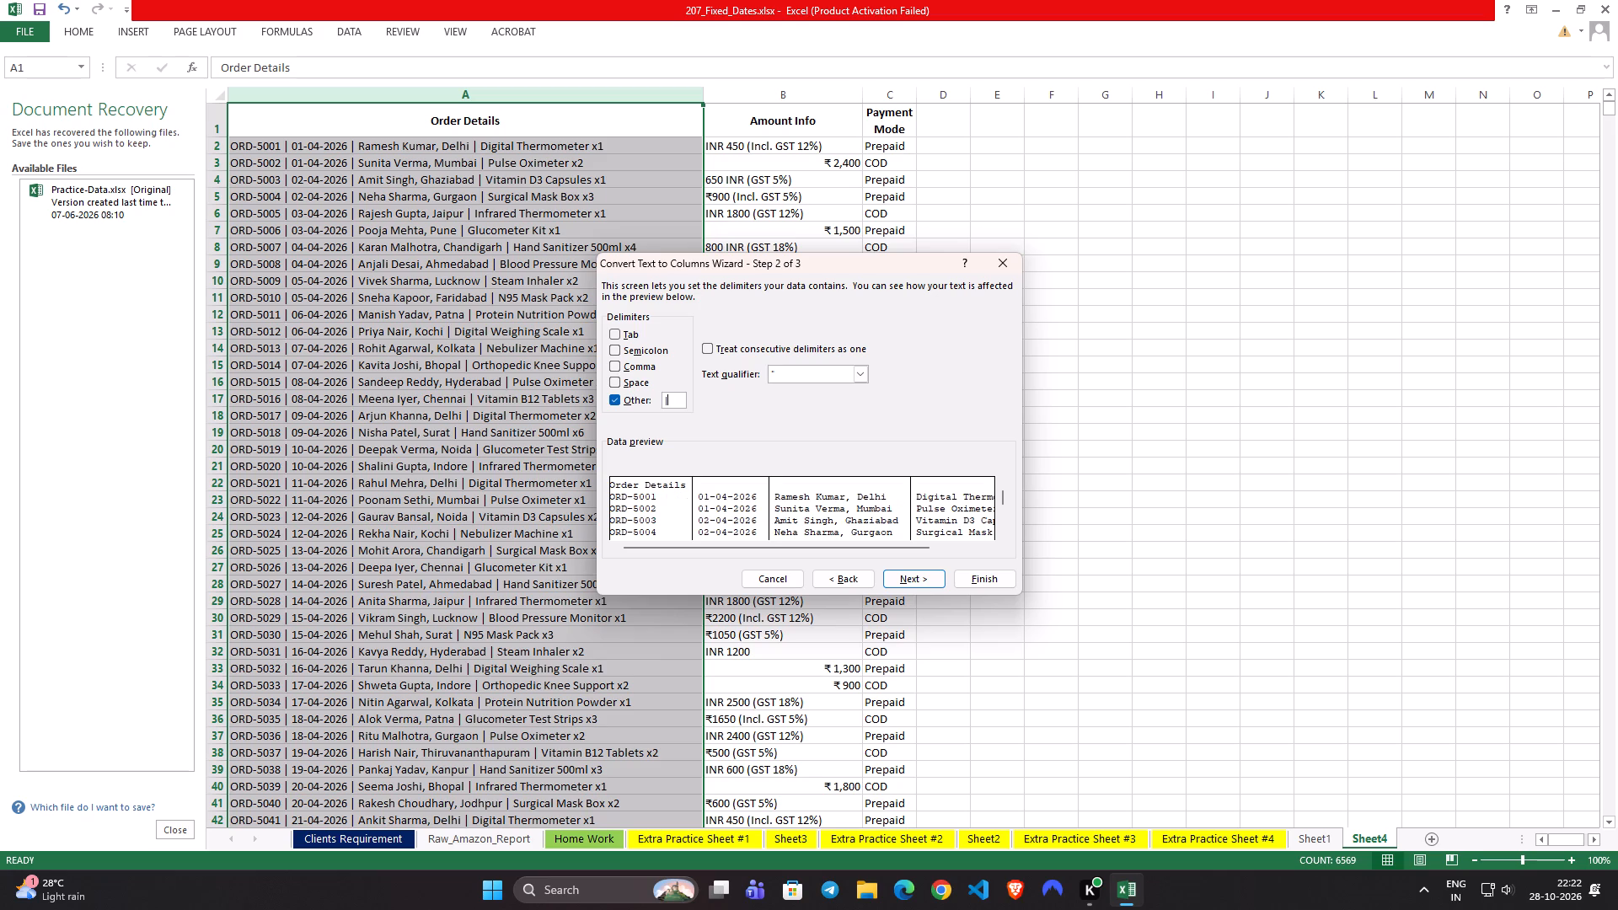
pyautogui.click(920, 575)
pyautogui.click(1007, 577)
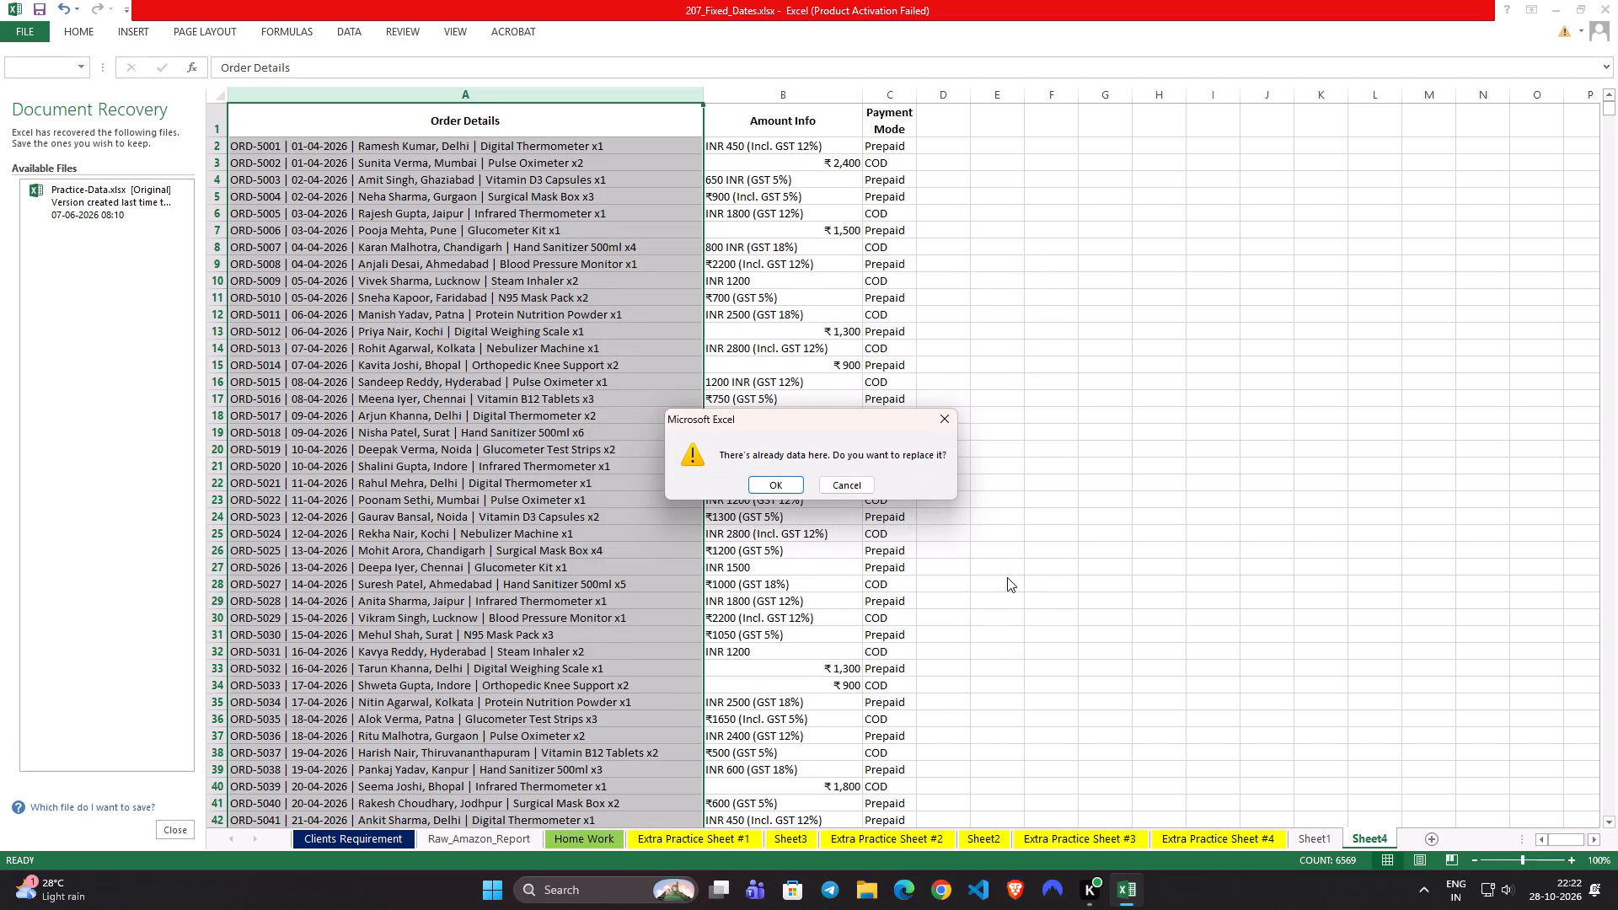
pyautogui.click(780, 476)
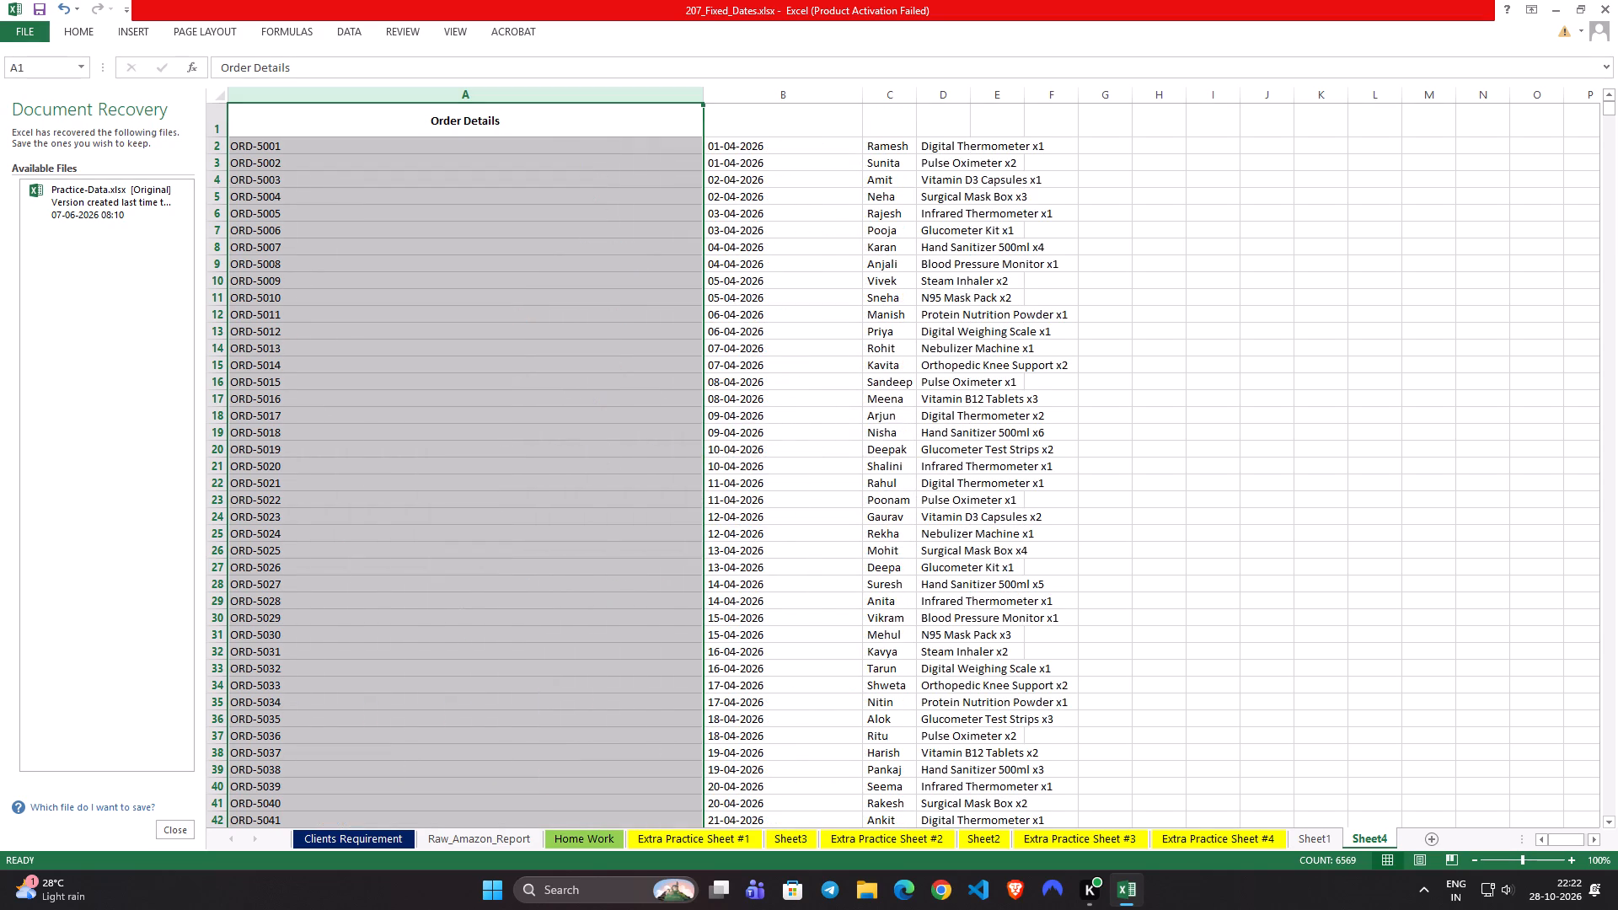
# Examine the split order IDs, dates, customer details and products down the rows of the sheet.
pyautogui.scroll(6, 689, 482)
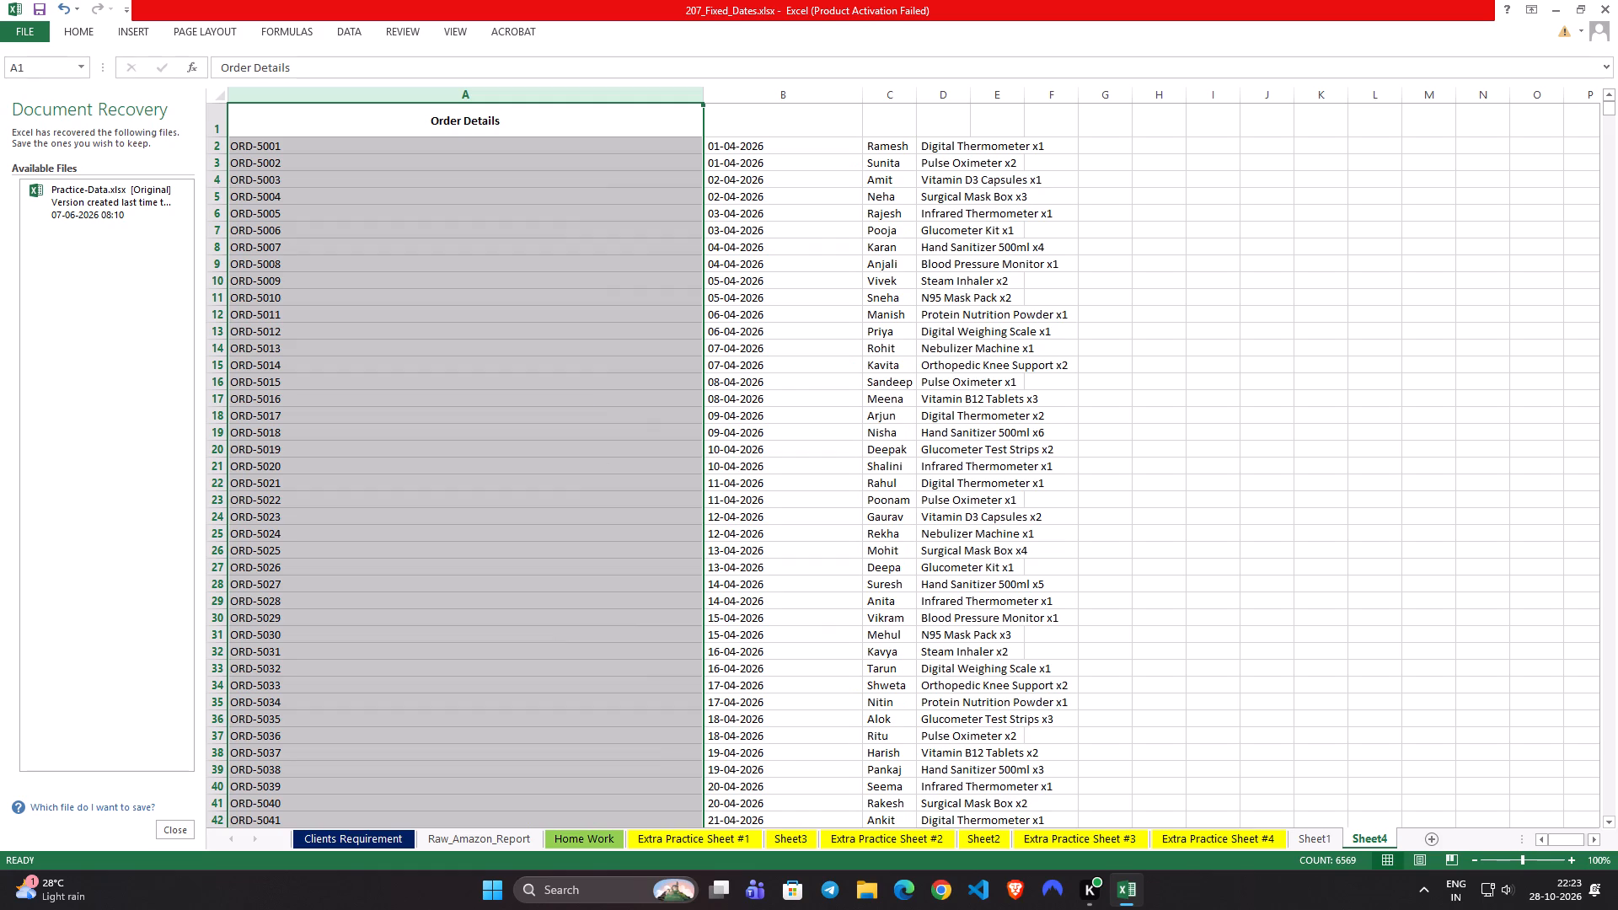
pyautogui.scroll(1, 688, 482)
pyautogui.scroll(-4, 688, 482)
pyautogui.scroll(-1, 595, 581)
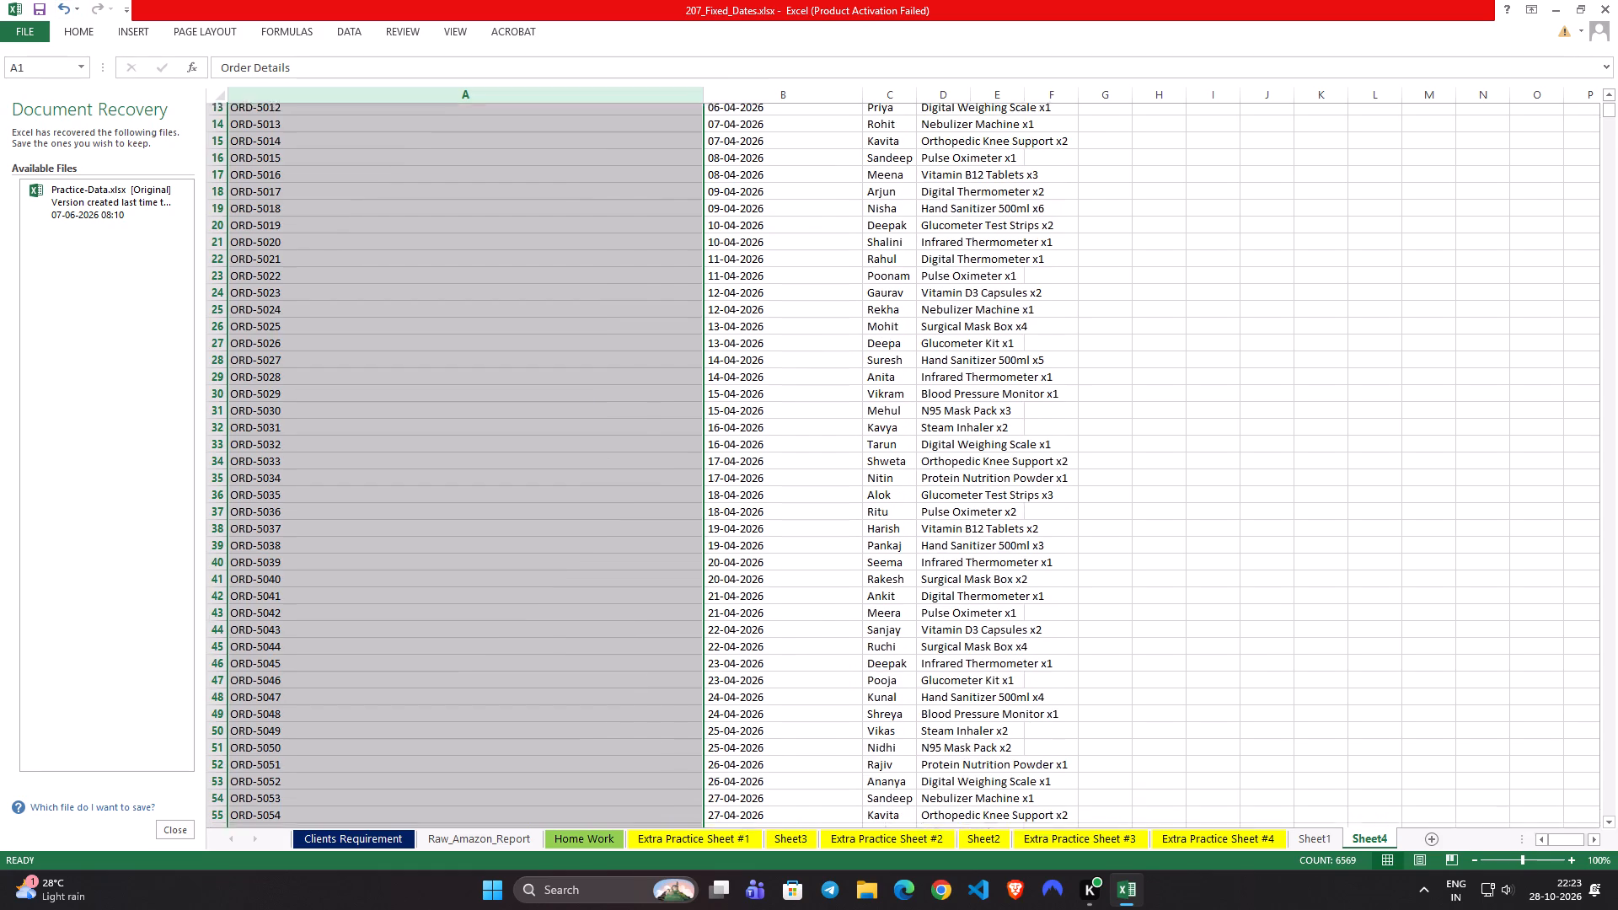
pyautogui.scroll(-10, 595, 581)
pyautogui.scroll(1, 592, 580)
pyautogui.scroll(-7, 592, 580)
pyautogui.scroll(1, 441, 476)
pyautogui.scroll(-7, 441, 476)
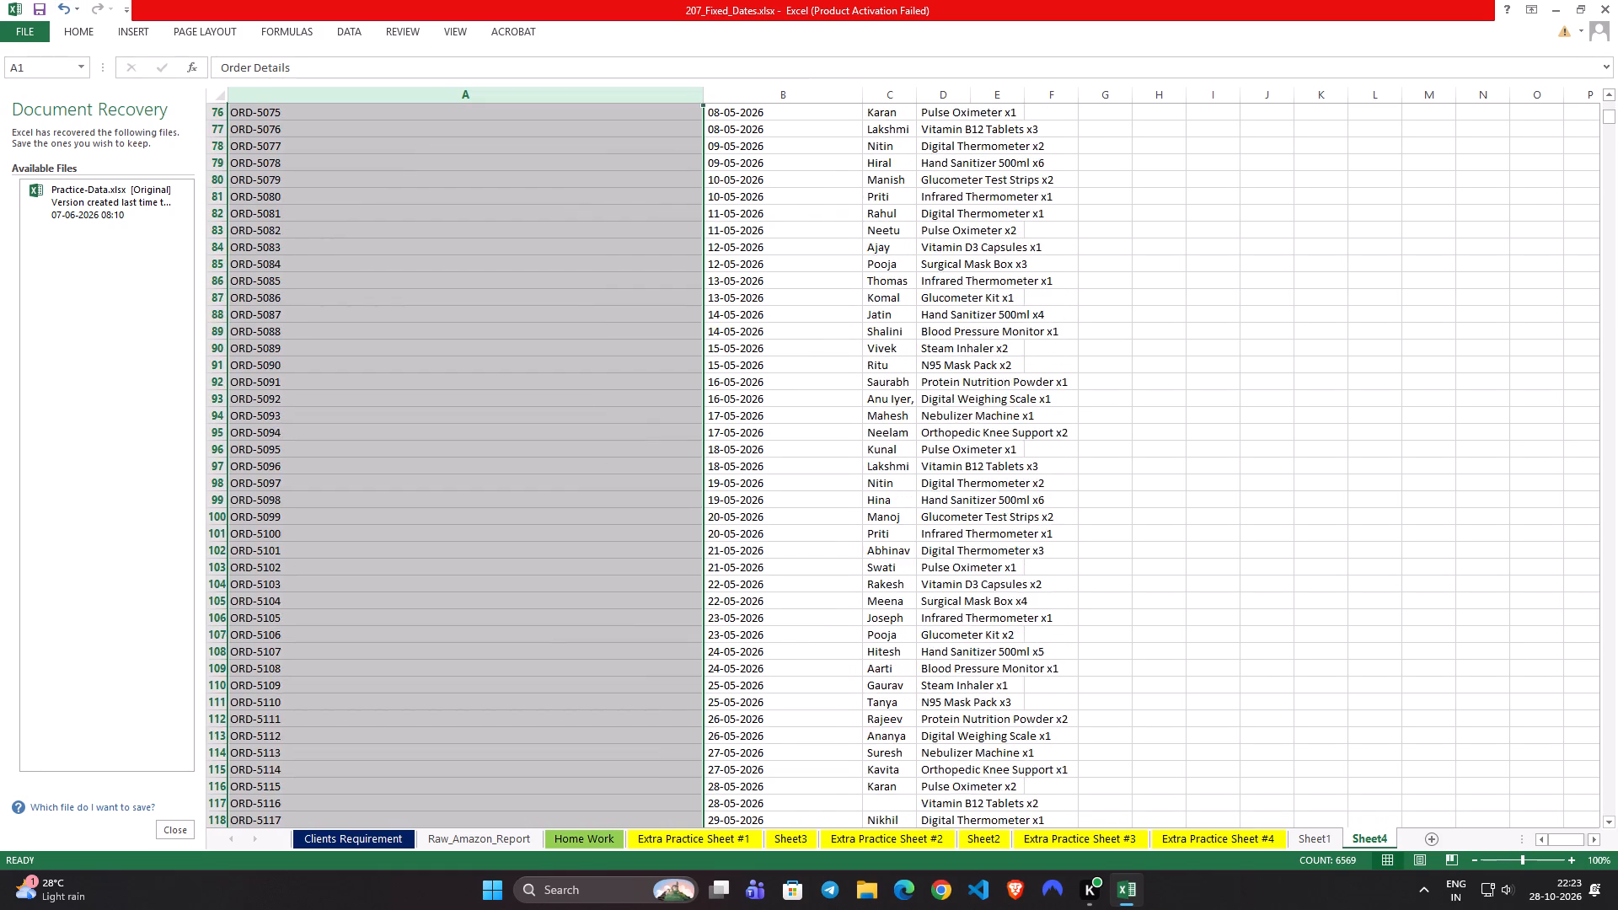
pyautogui.scroll(-6, 419, 459)
pyautogui.scroll(-4, 587, 531)
pyautogui.scroll(11, 587, 531)
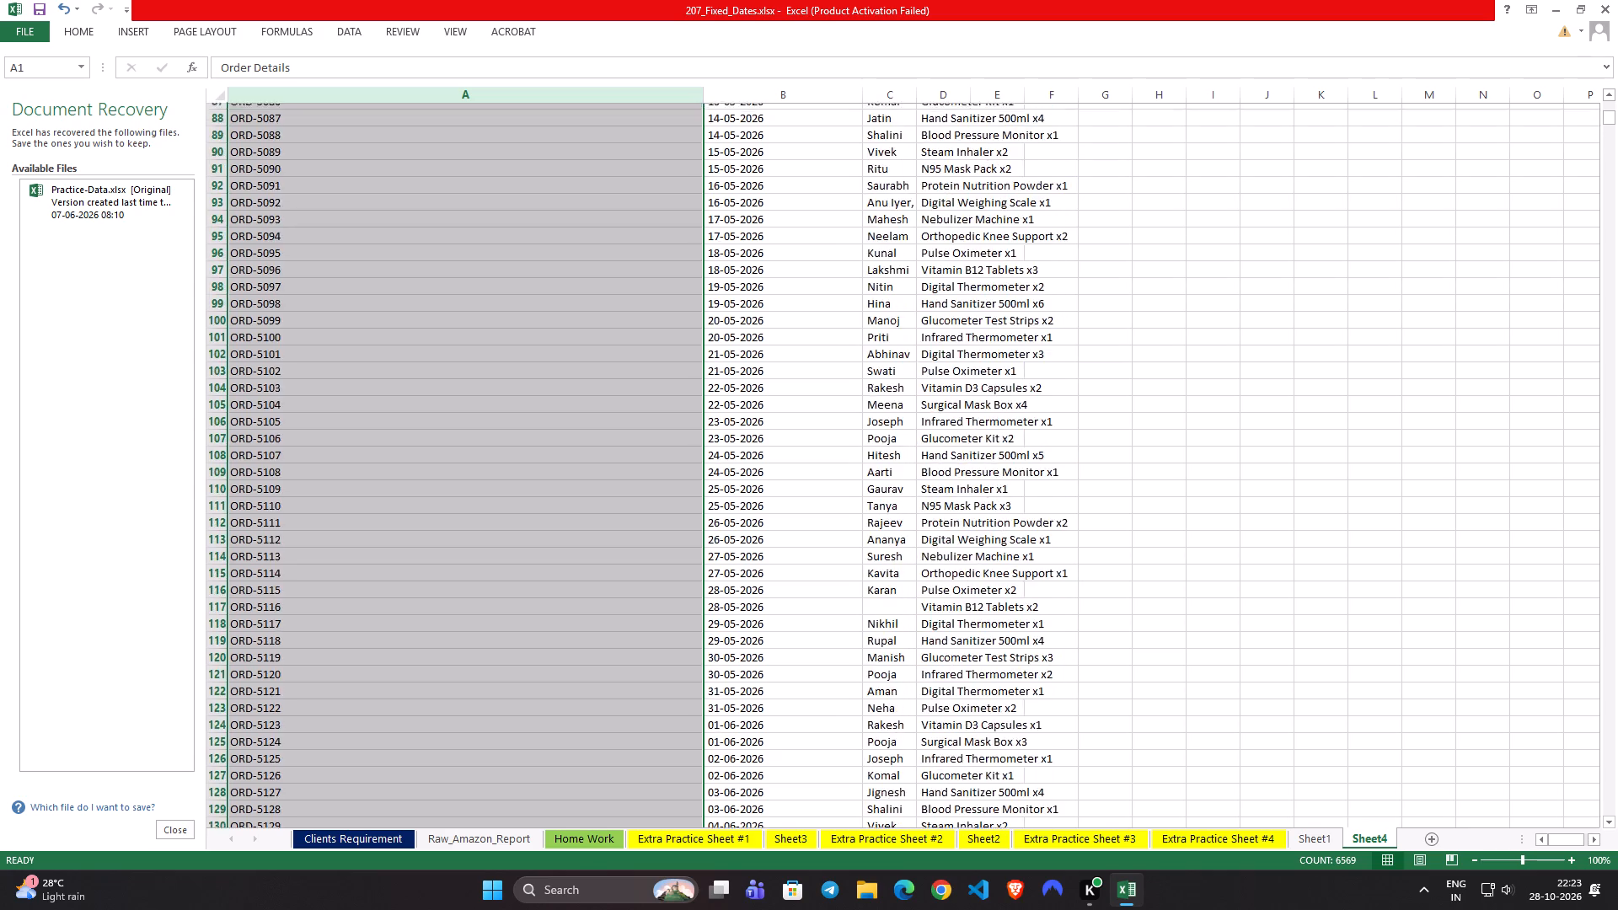
# Compare the split columns on Sheet4 with the original combined order details in Raw_Amazon_Report.
pyautogui.scroll(20, 587, 531)
pyautogui.scroll(12, 587, 531)
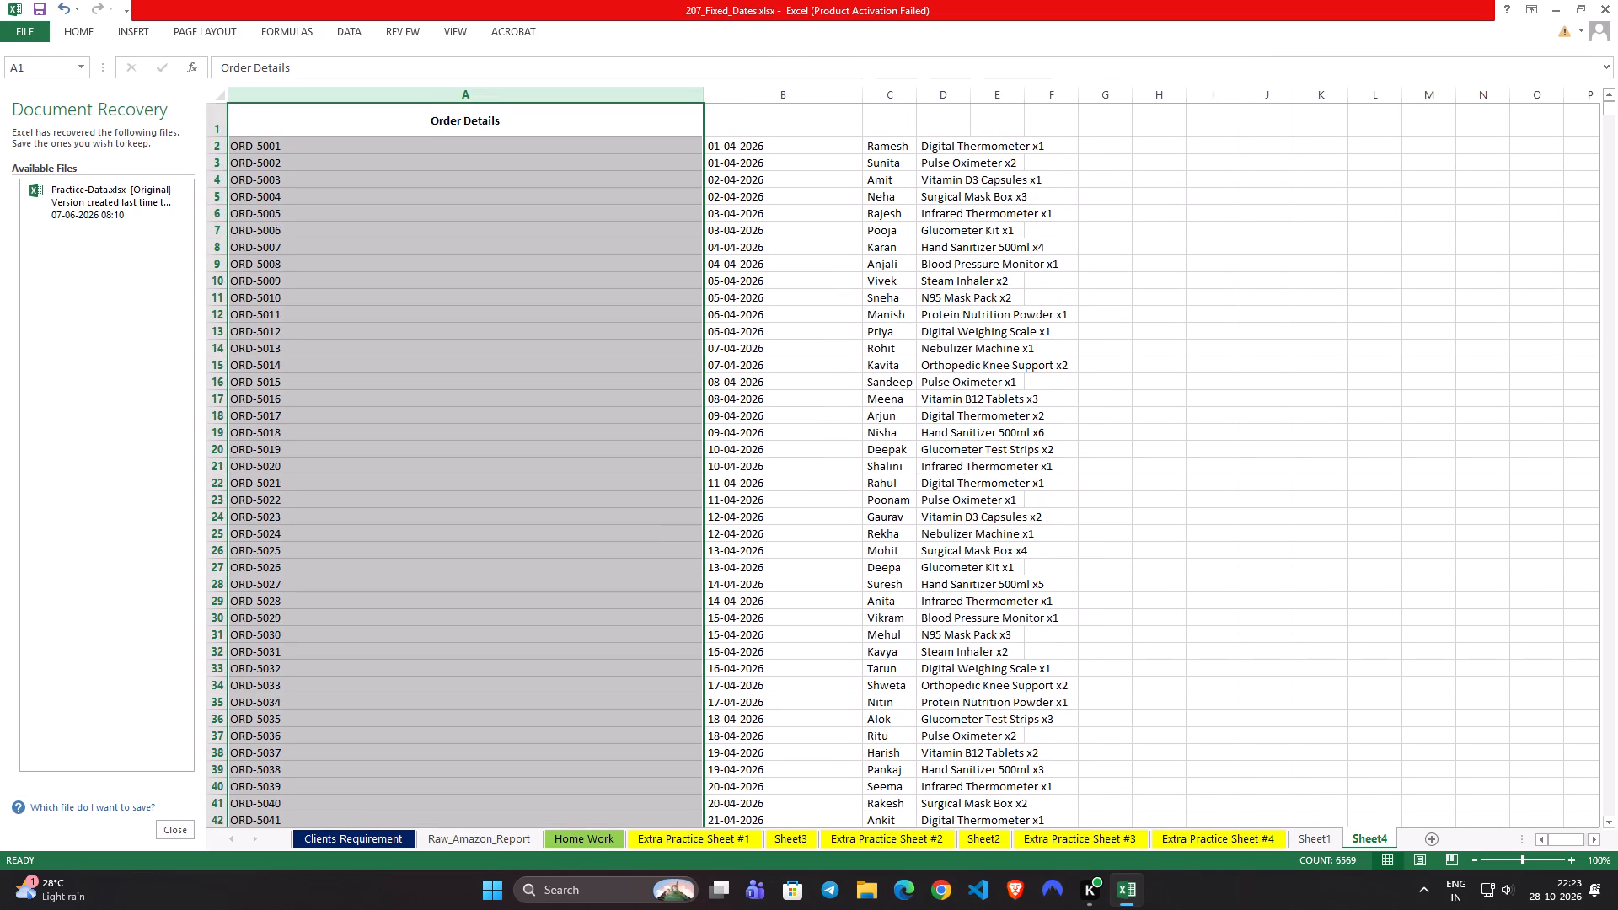
pyautogui.click(1204, 217)
pyautogui.click(481, 842)
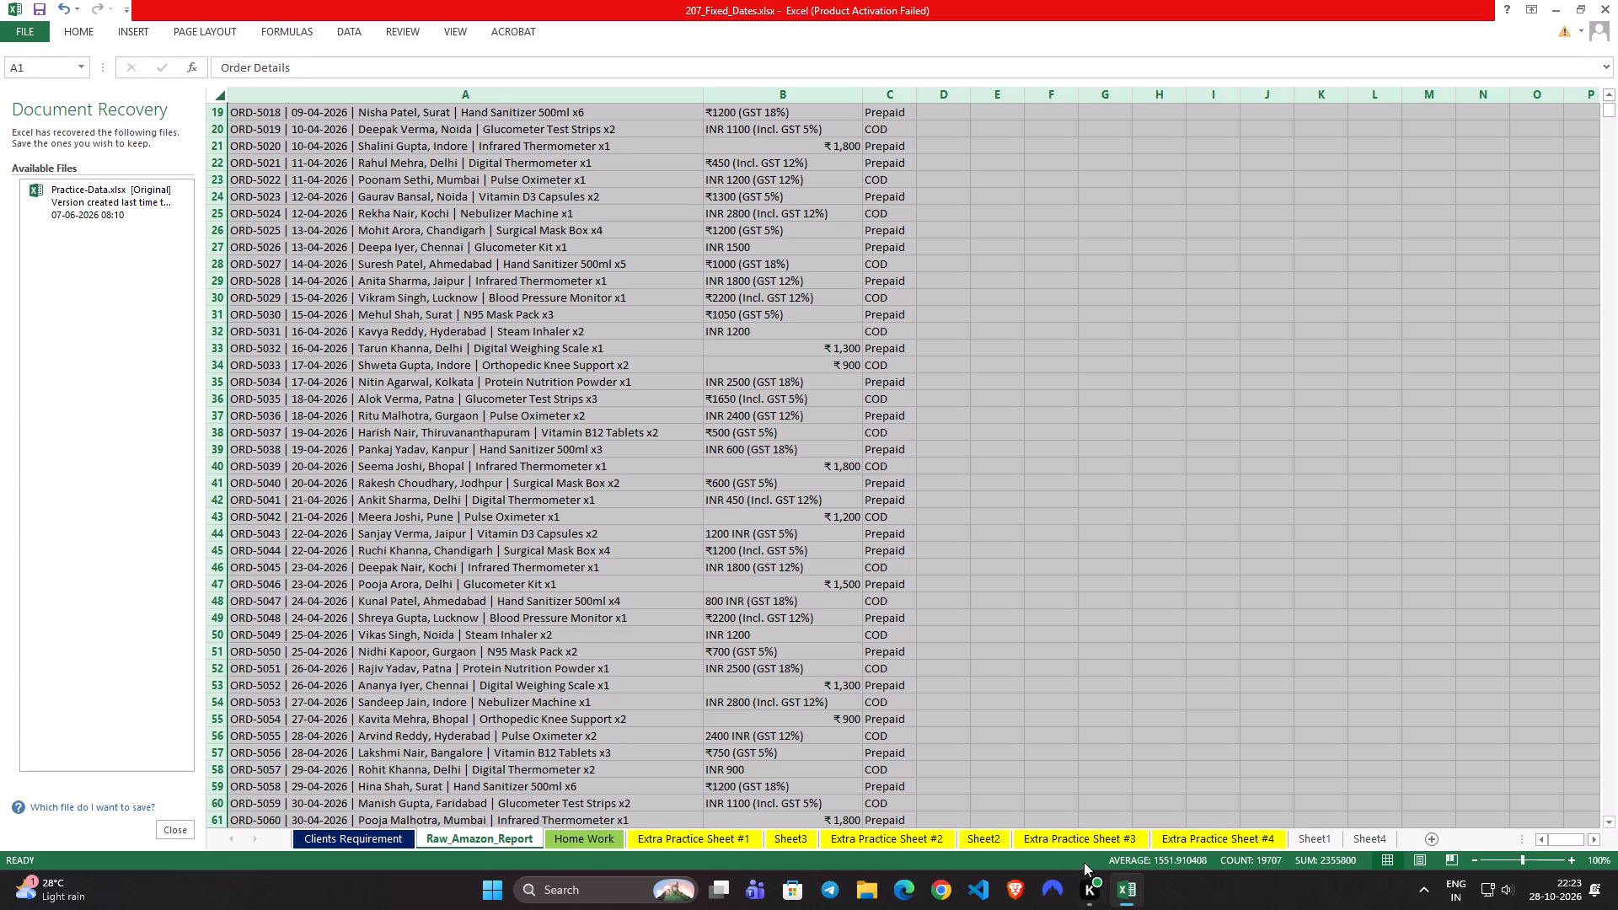
pyautogui.click(1355, 832)
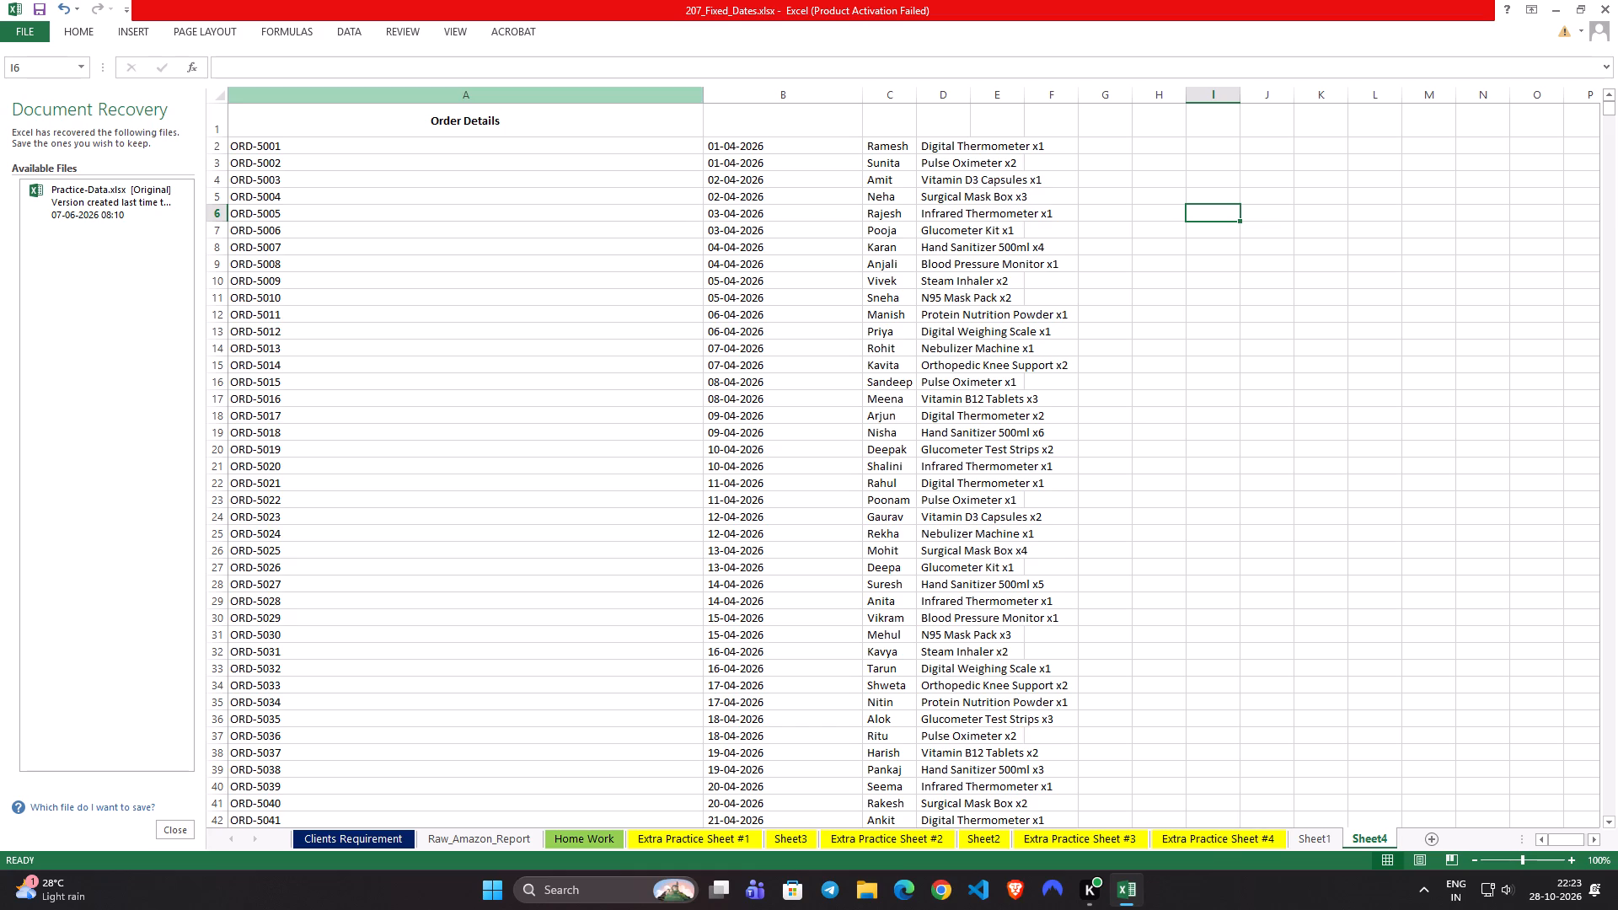
# Narrow the Order Details column (column A) on Sheet4 to fit its header and order IDs more closely.
pyautogui.moveTo(702, 95); pyautogui.dragTo(496, 112)
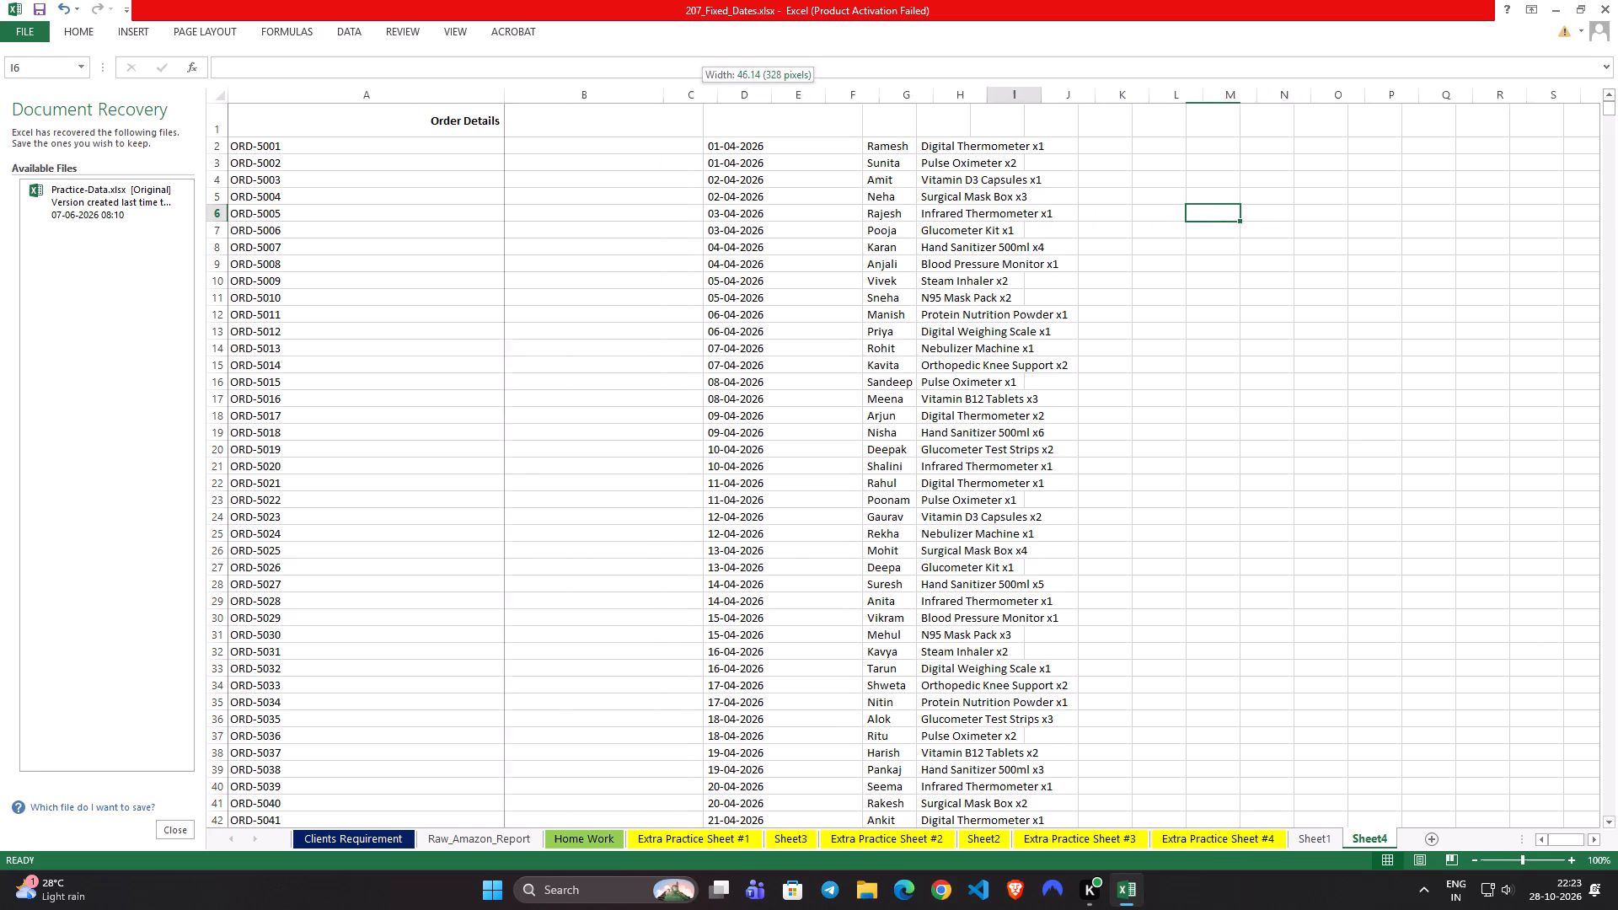
pyautogui.moveTo(496, 112); pyautogui.dragTo(344, 118)
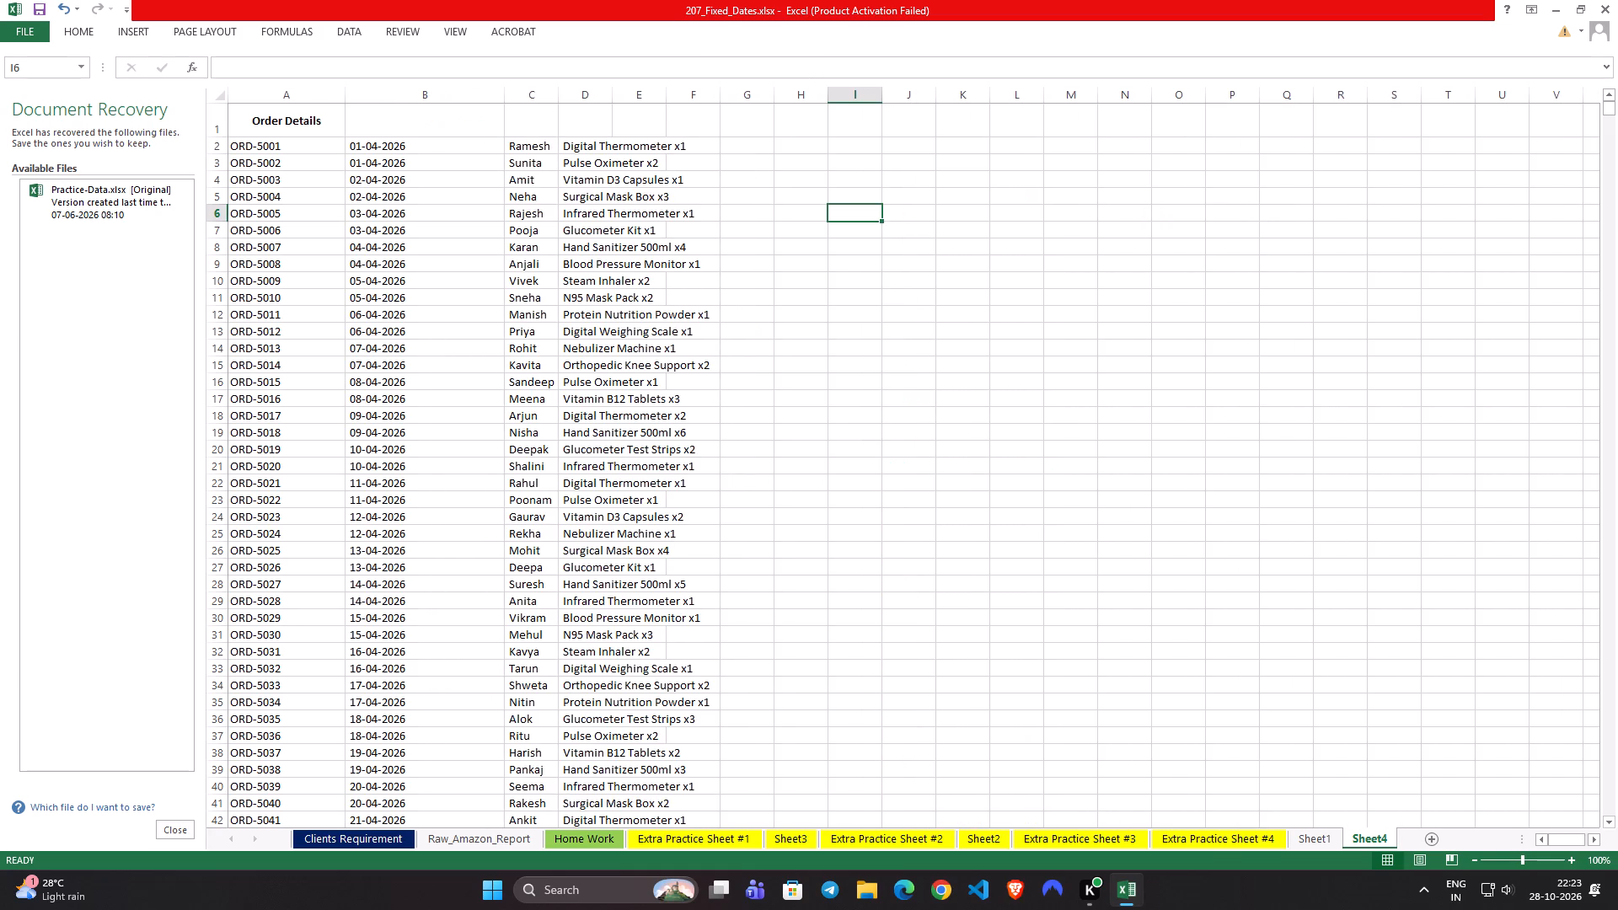
# Enter the header "Date" in cell B1 and "Customer Name" in cell C1 for the split columns.
pyautogui.click(406, 117)
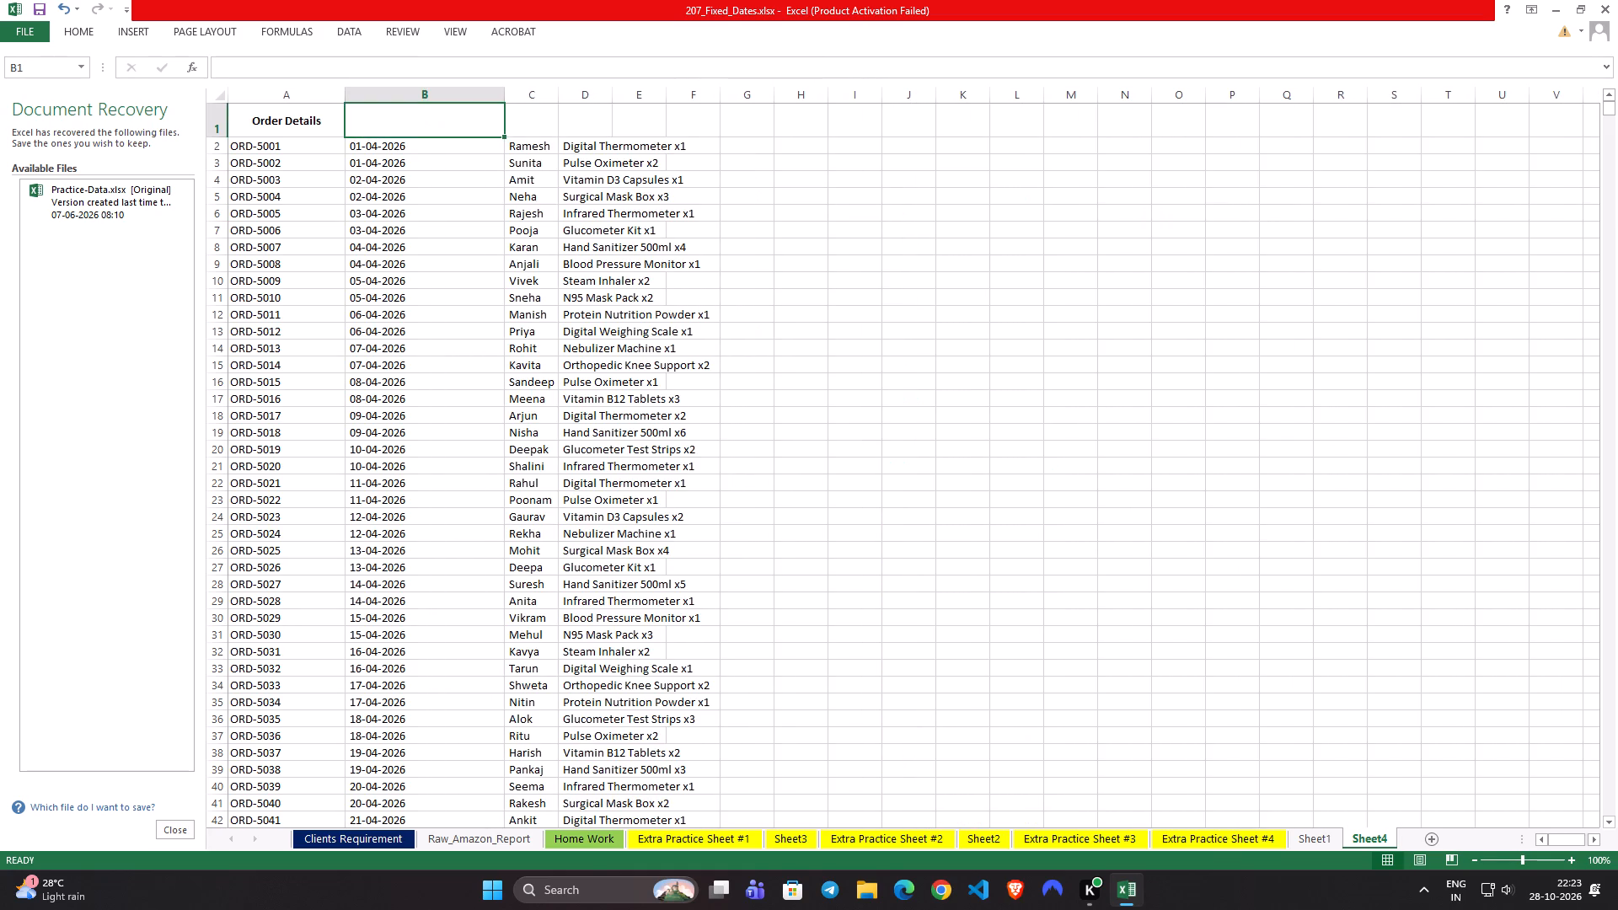
pyautogui.doubleClick(406, 117)
pyautogui.write('Date')
pyautogui.click(537, 110)
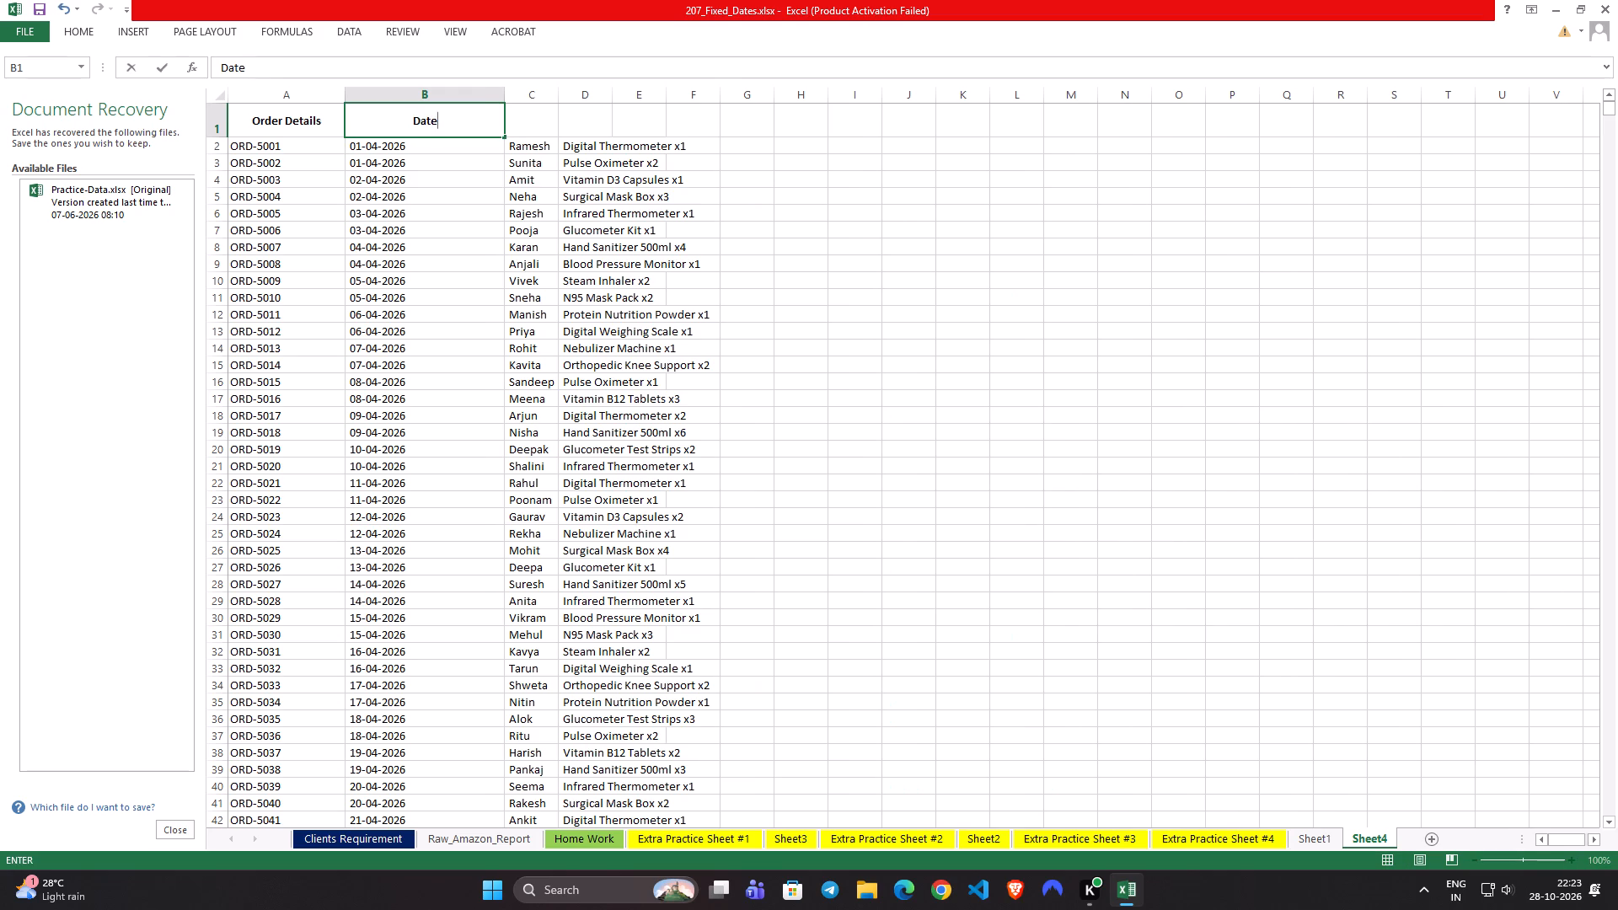
pyautogui.doubleClick(537, 116)
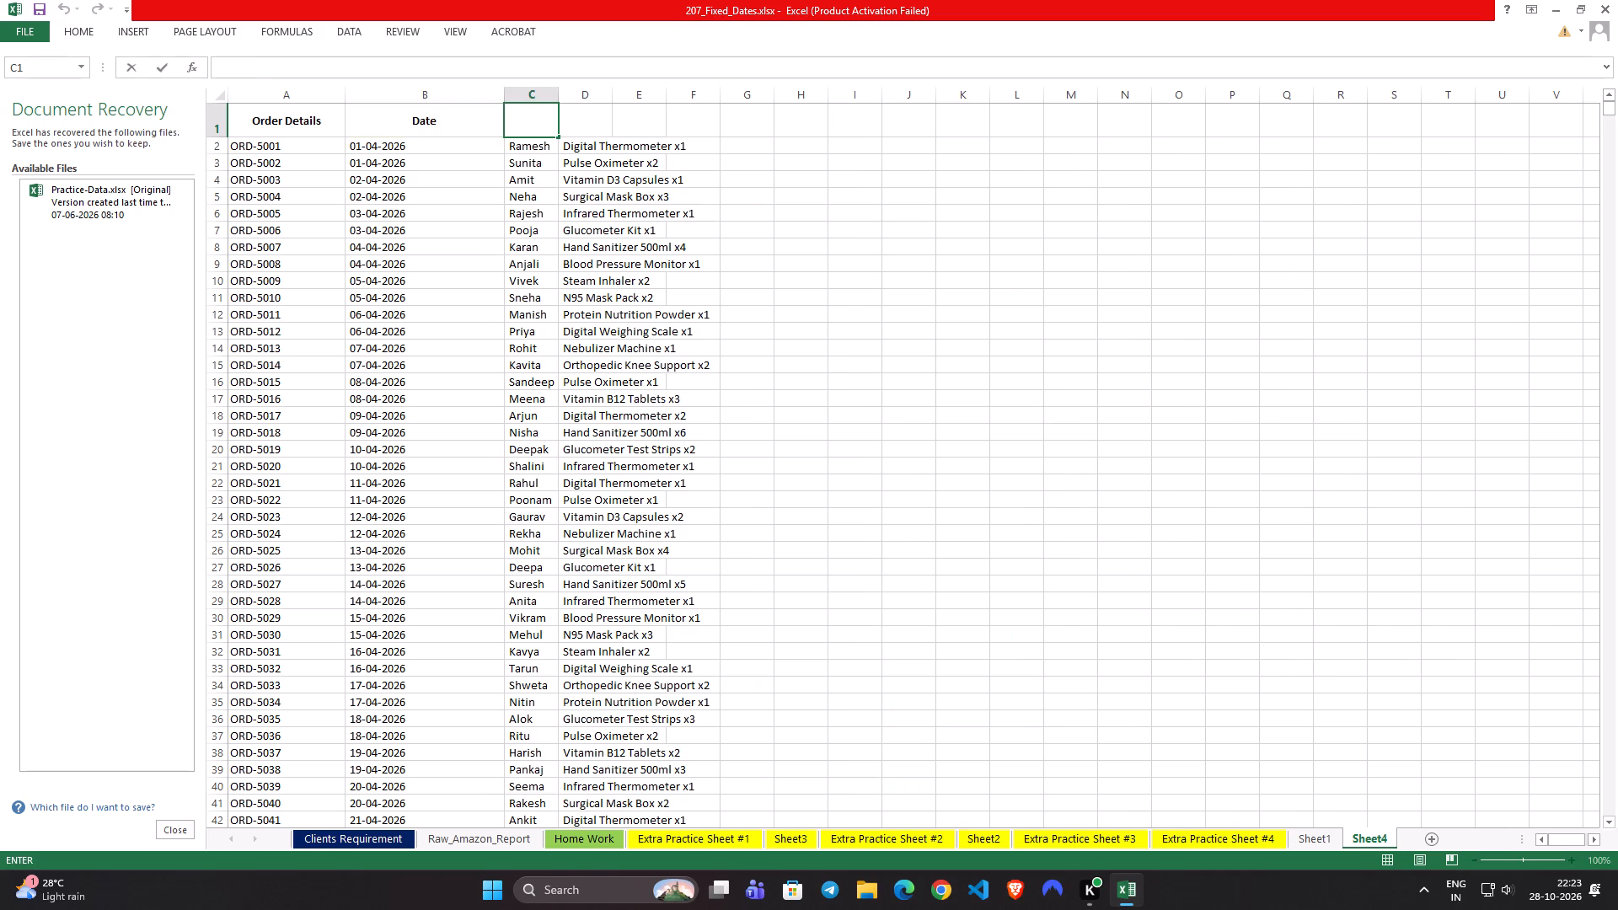
pyautogui.write('Customer Name')
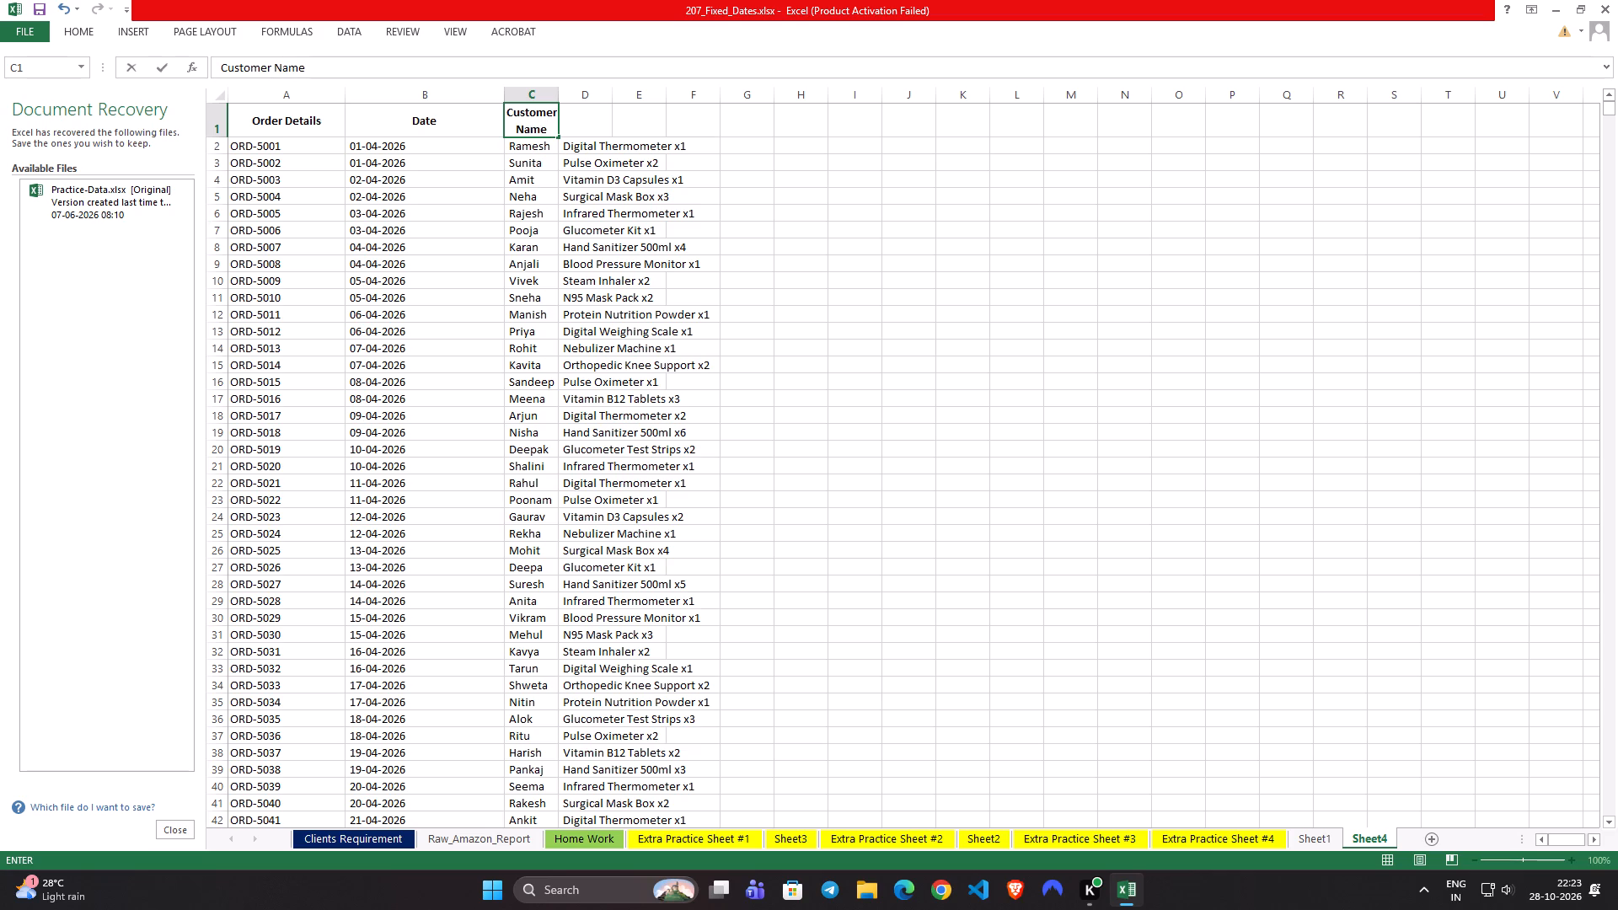
pyautogui.click(591, 130)
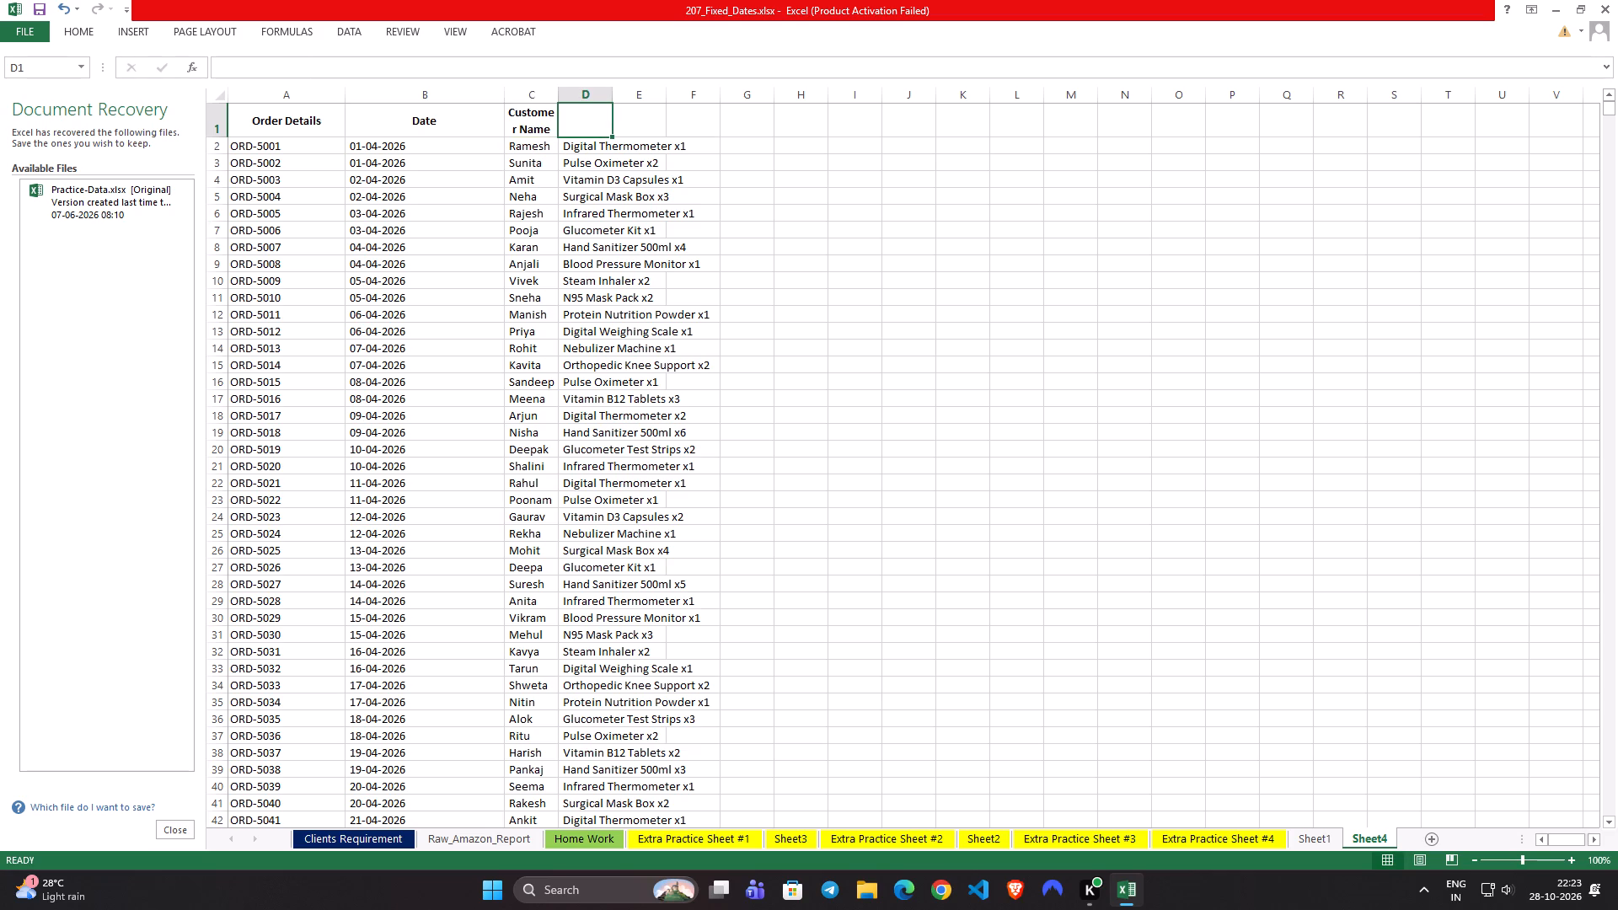
# Adjust the width of column D, which holds the product names.
pyautogui.click(611, 90)
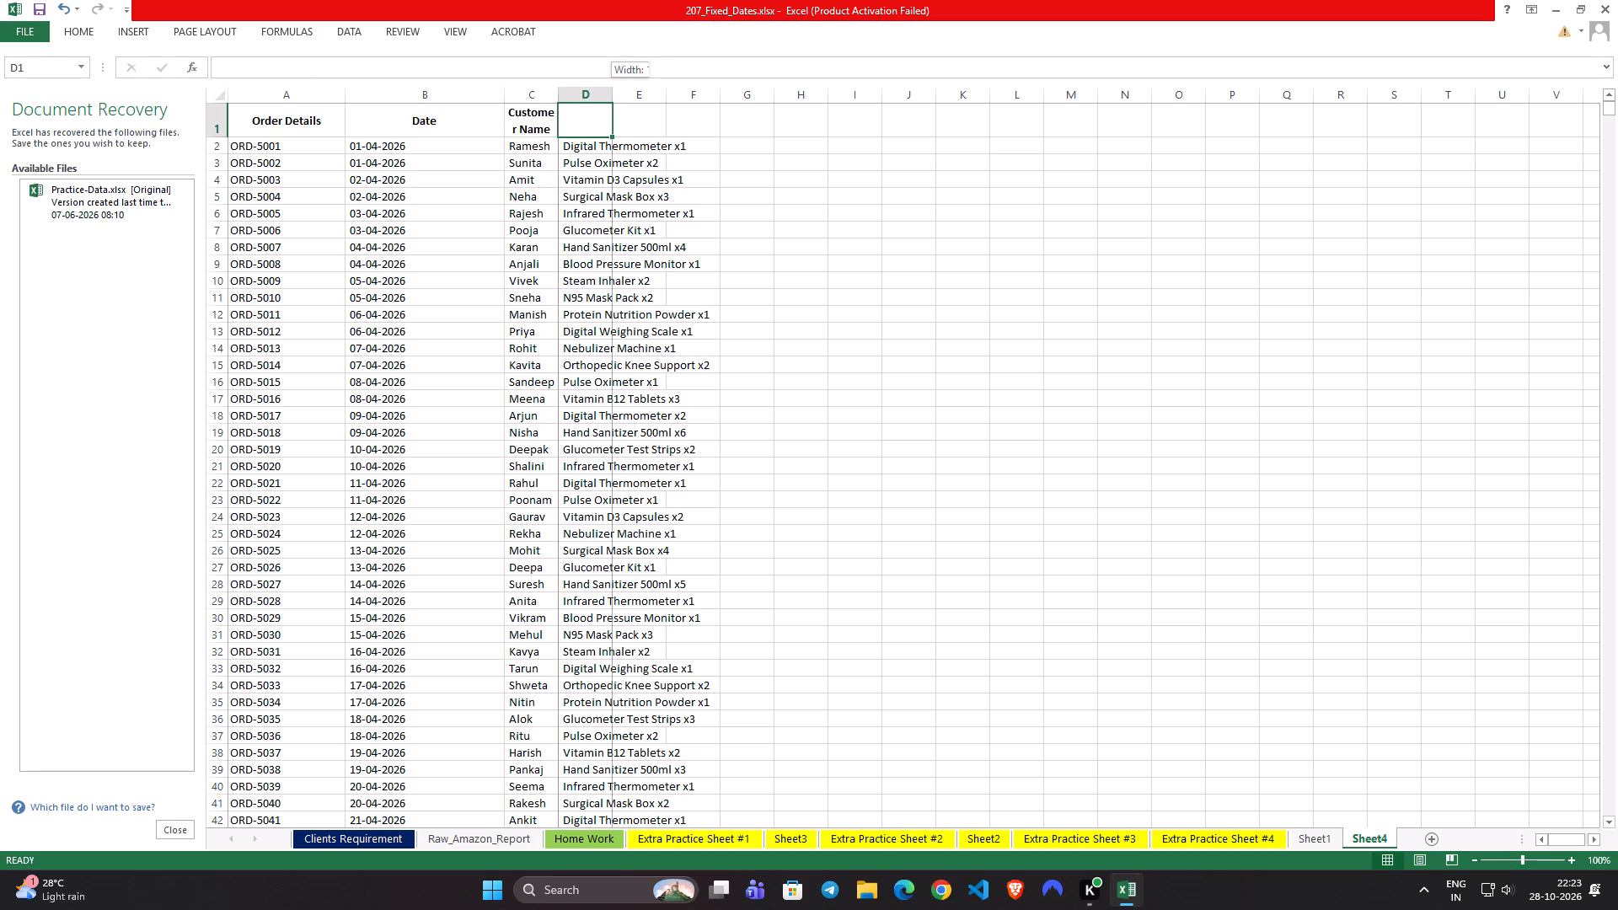
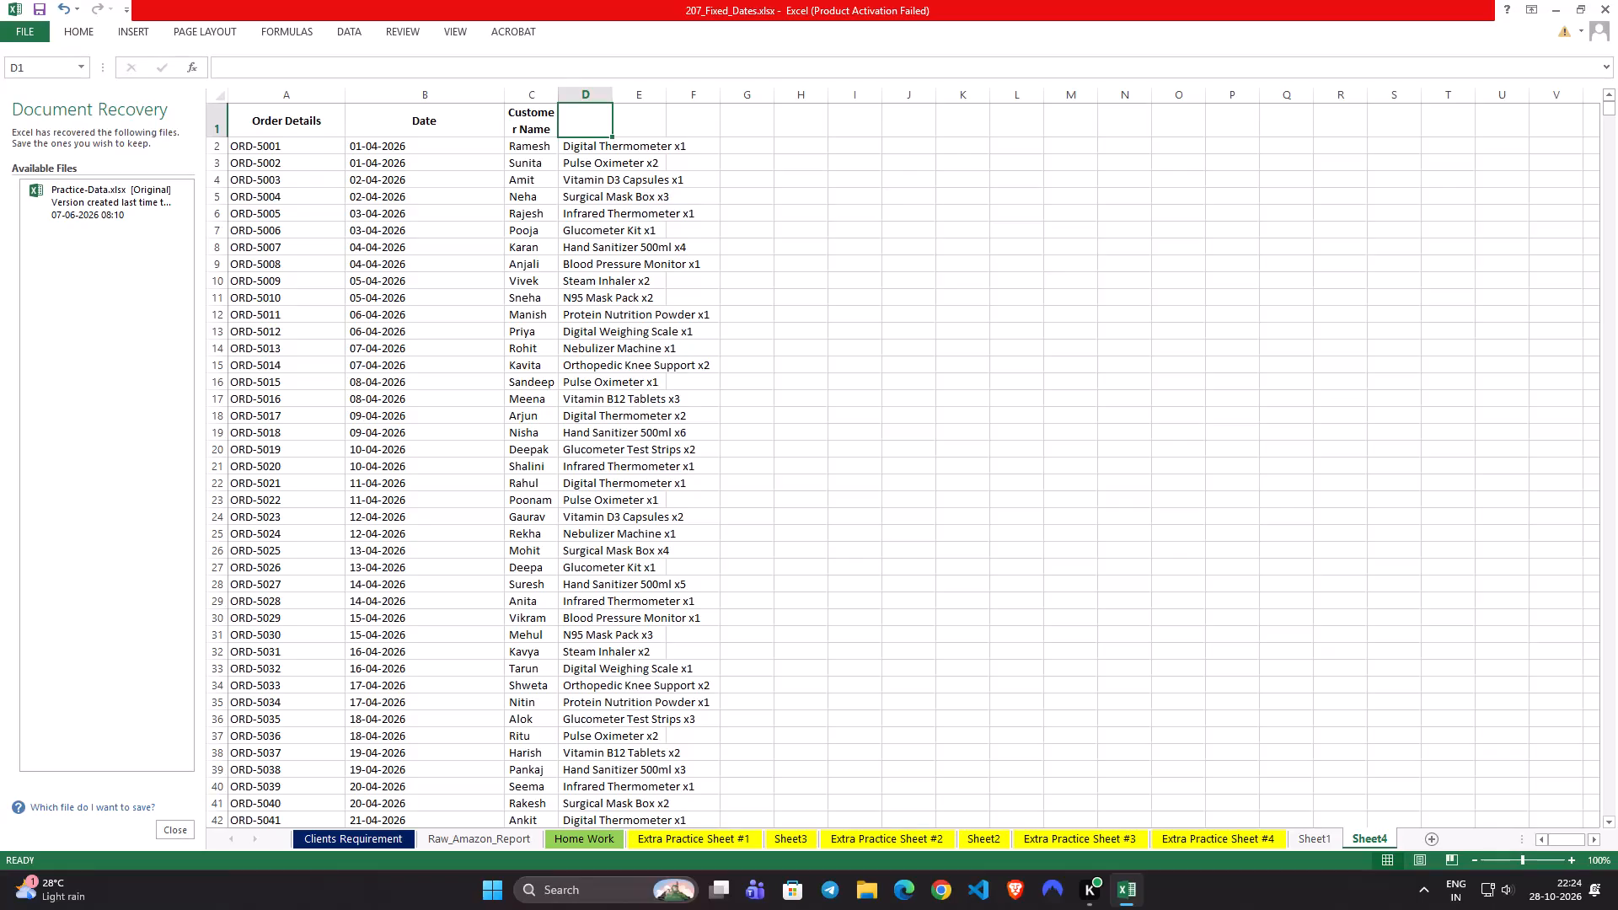
# Enter the header "Product" in cell D1 on Sheet4.
pyautogui.scroll(-2, 770, 205)
pyautogui.scroll(3, 770, 205)
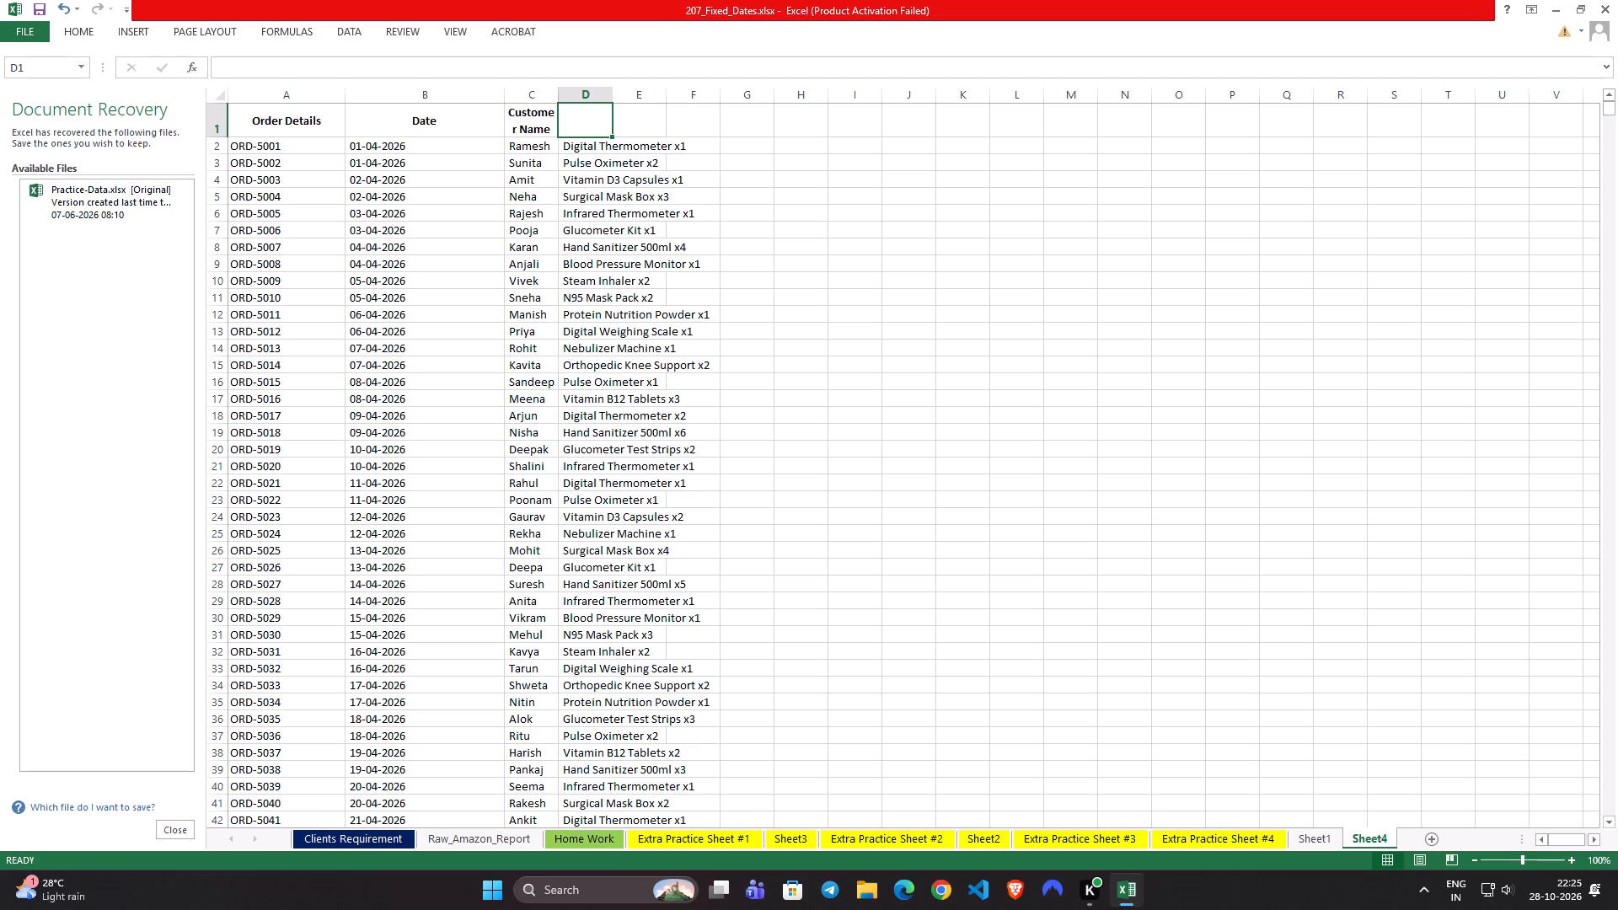
pyautogui.click(587, 118)
pyautogui.write('Product')
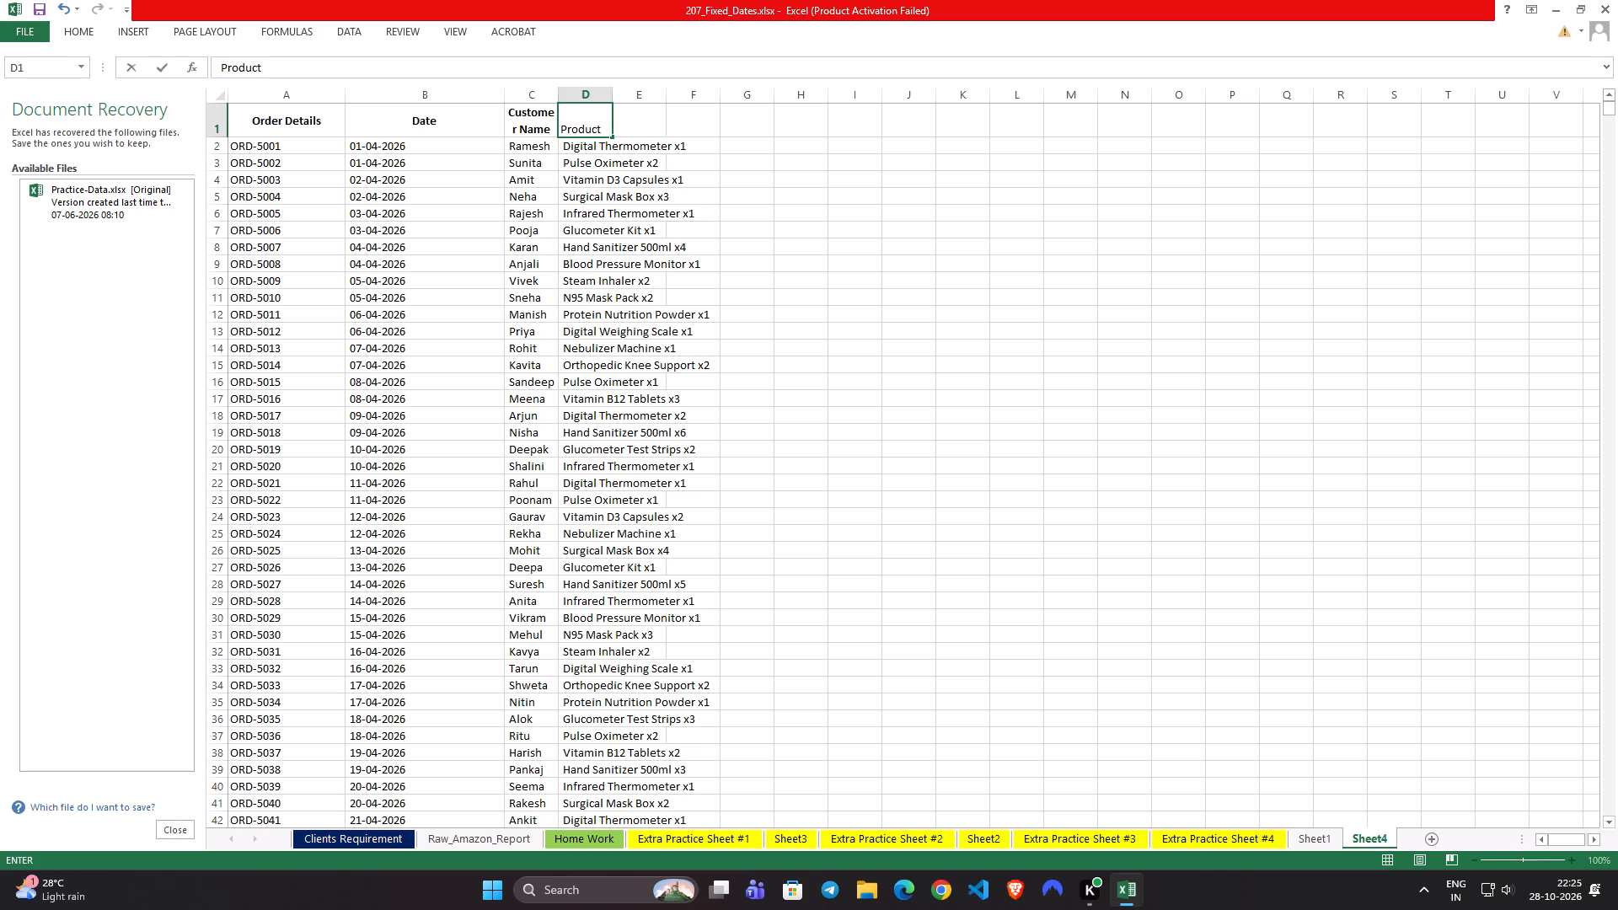
pyautogui.click(630, 112)
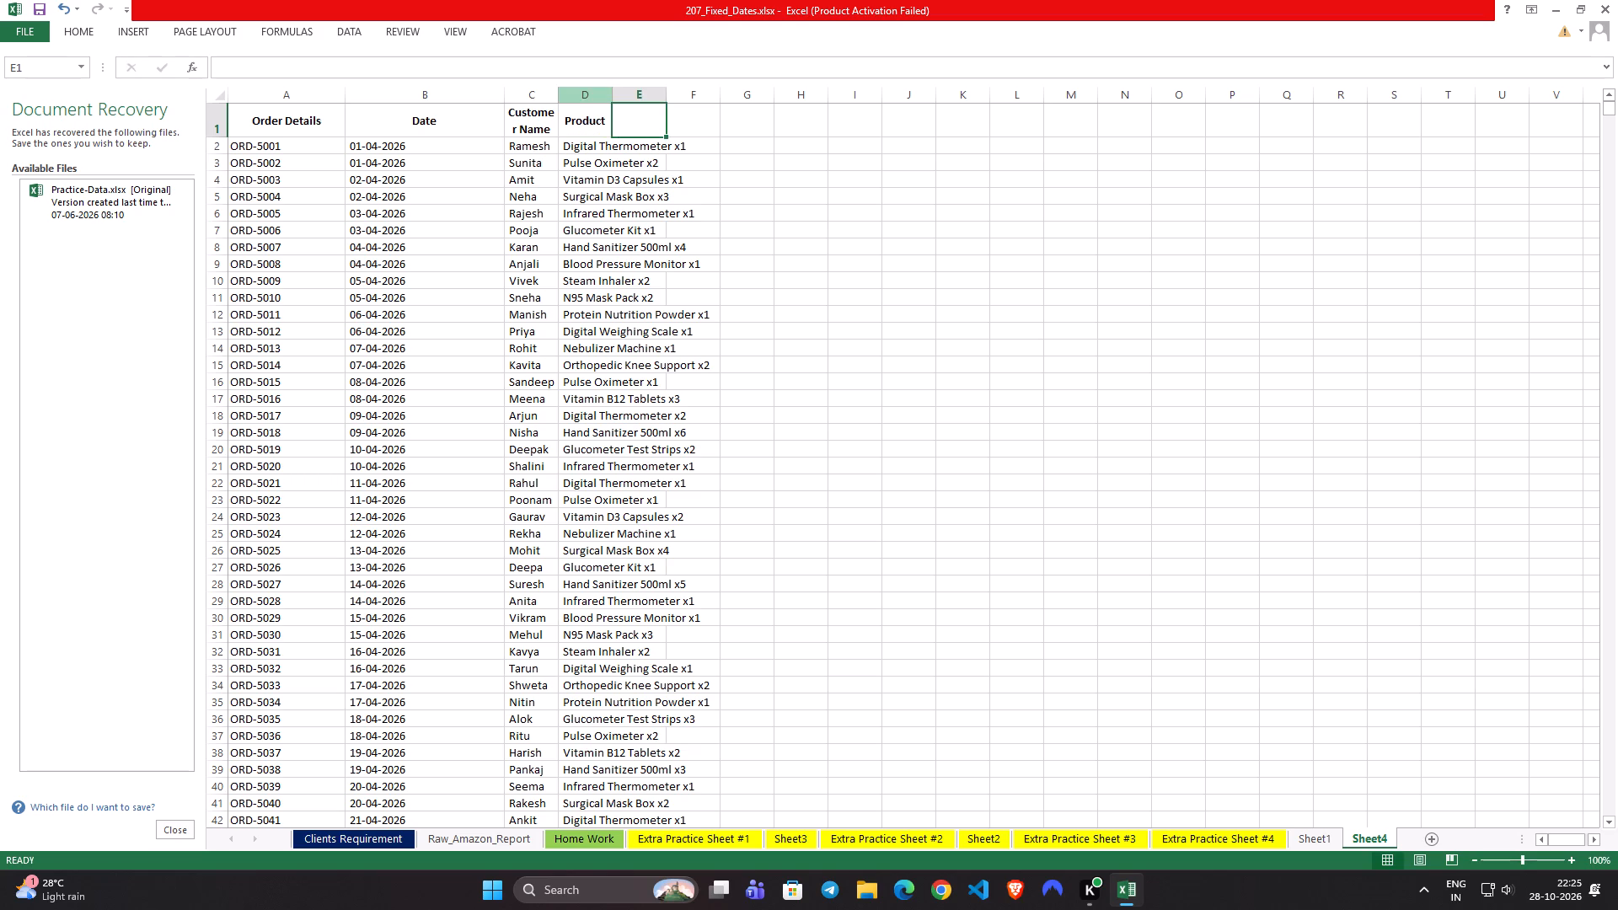
# Widen the Product column (column D) so the longest product names fit inside it.
pyautogui.moveTo(612, 94); pyautogui.dragTo(699, 100)
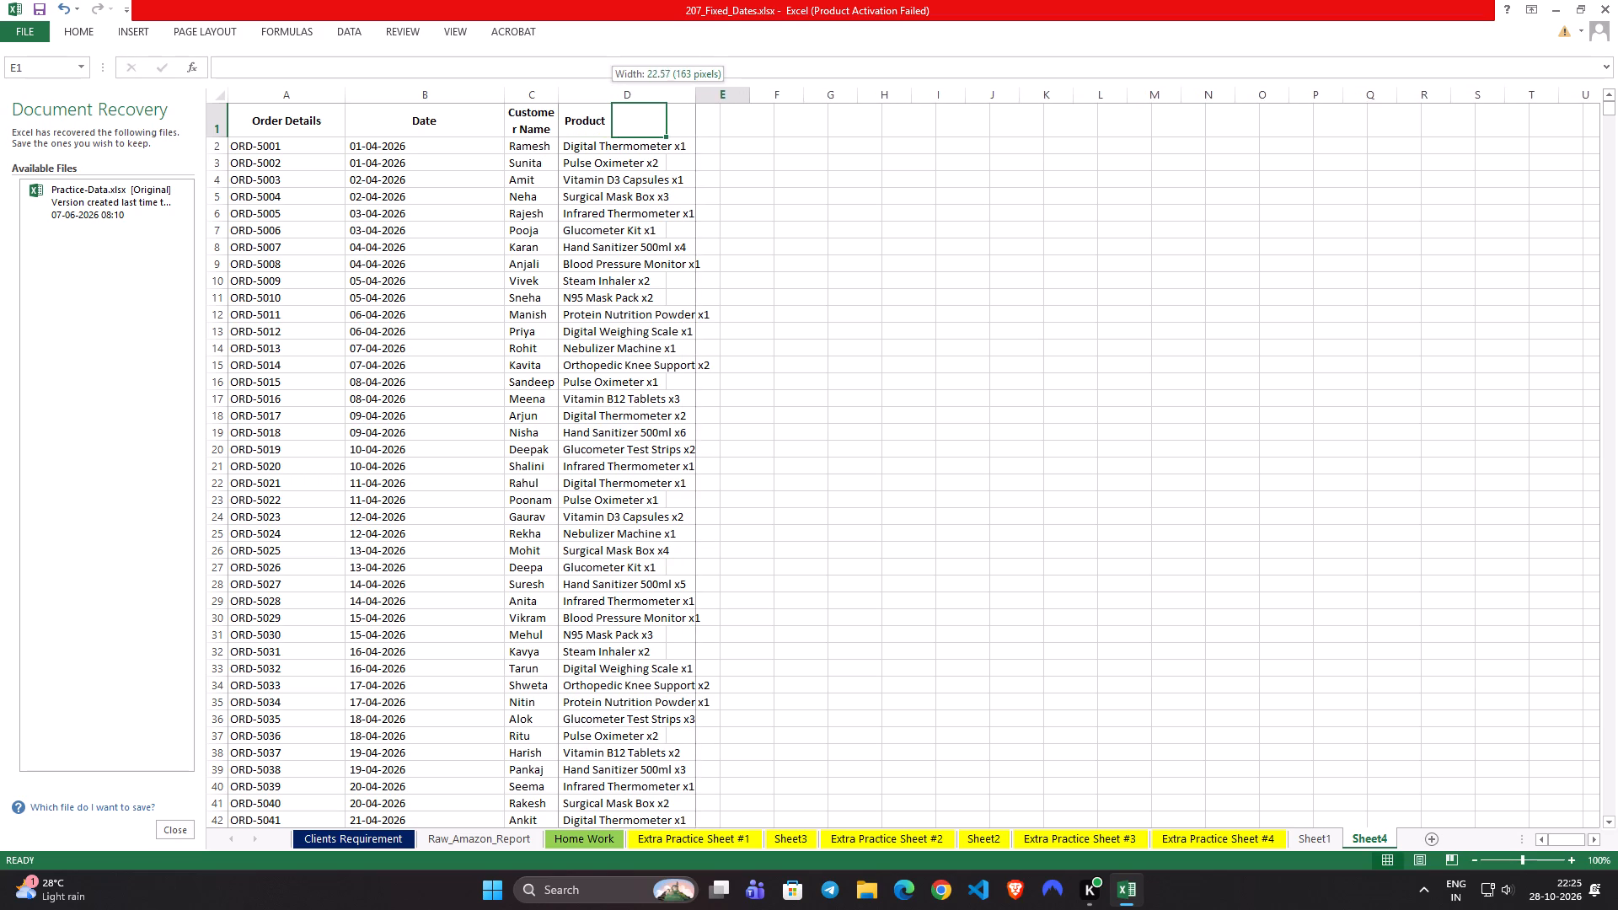
pyautogui.moveTo(699, 100); pyautogui.dragTo(721, 104)
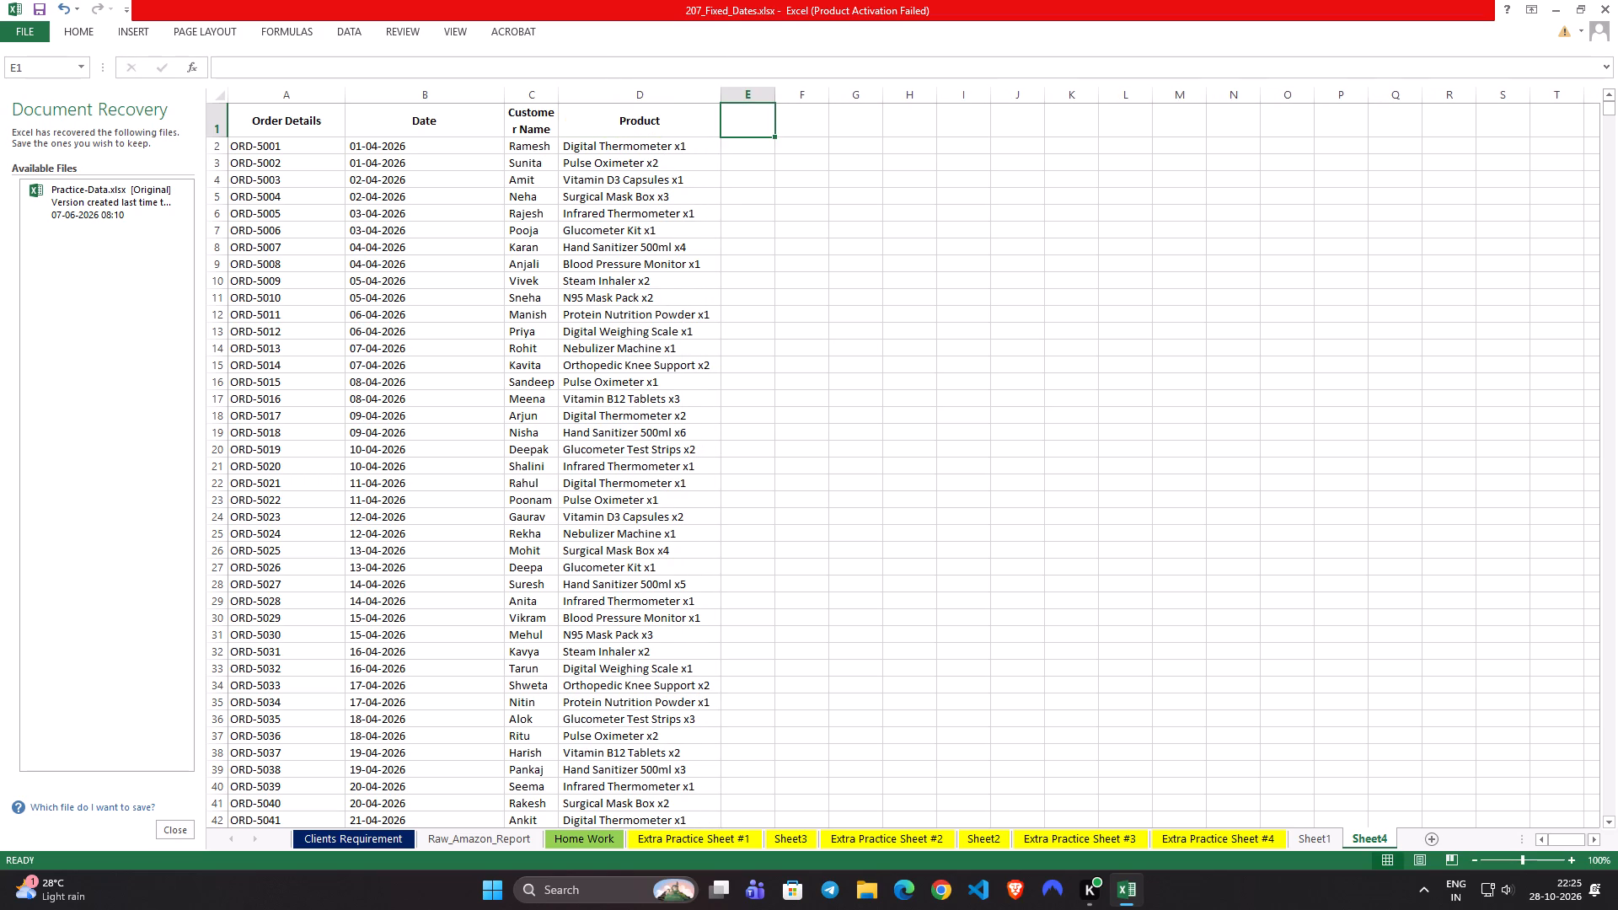
# Review the order rows on Sheet4, checking the split date, customer name and product columns.
pyautogui.scroll(-9, 648, 326)
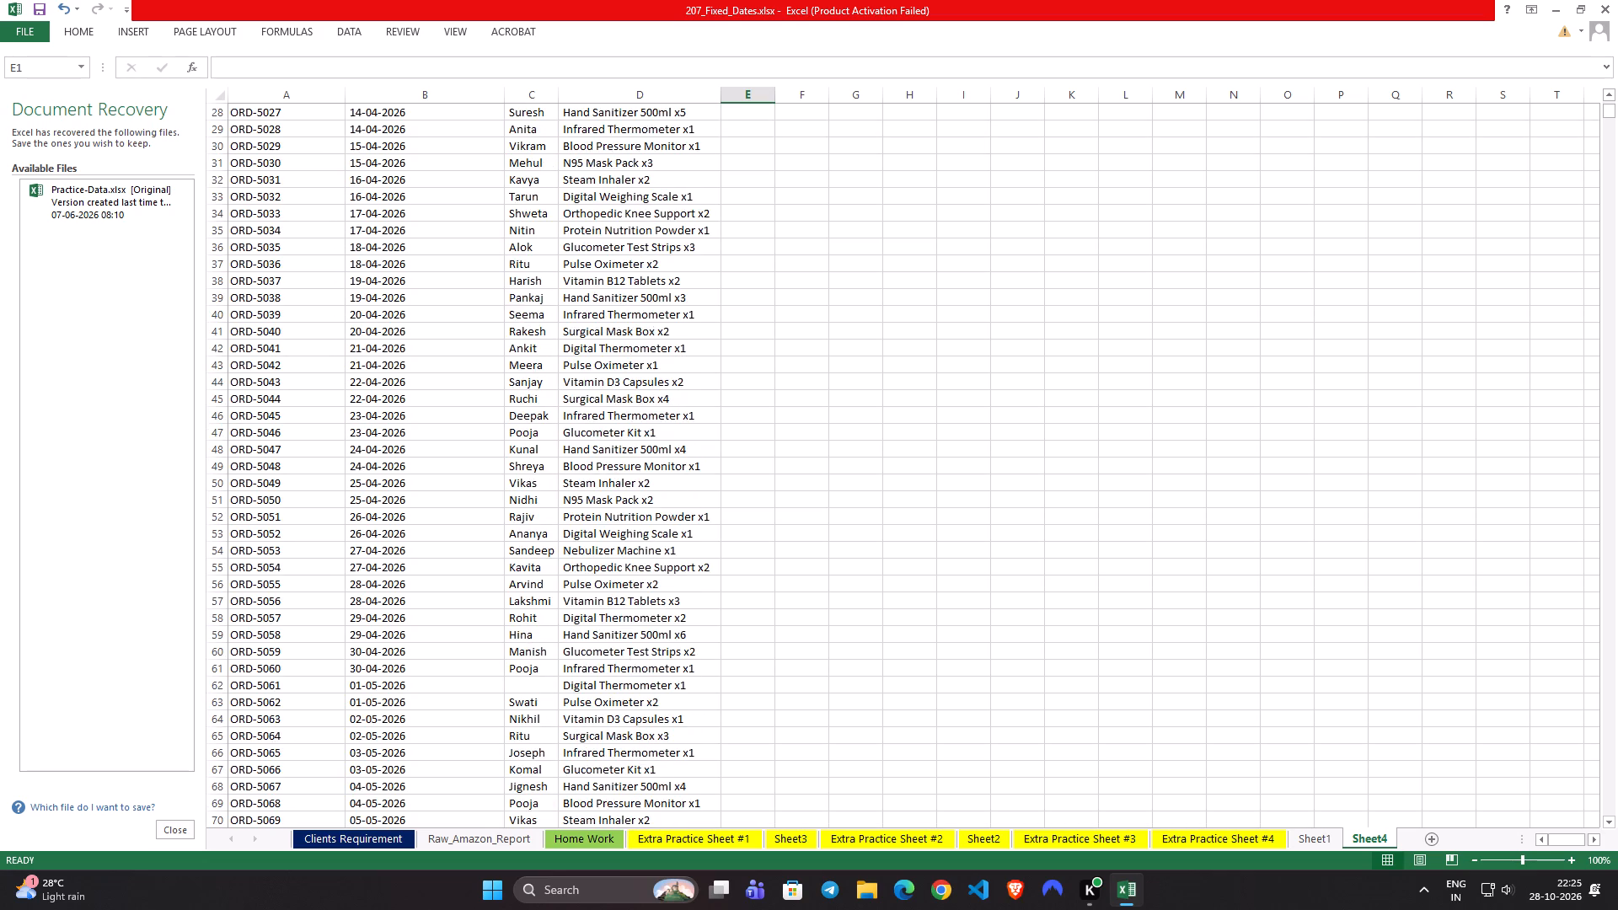
pyautogui.scroll(14, 653, 430)
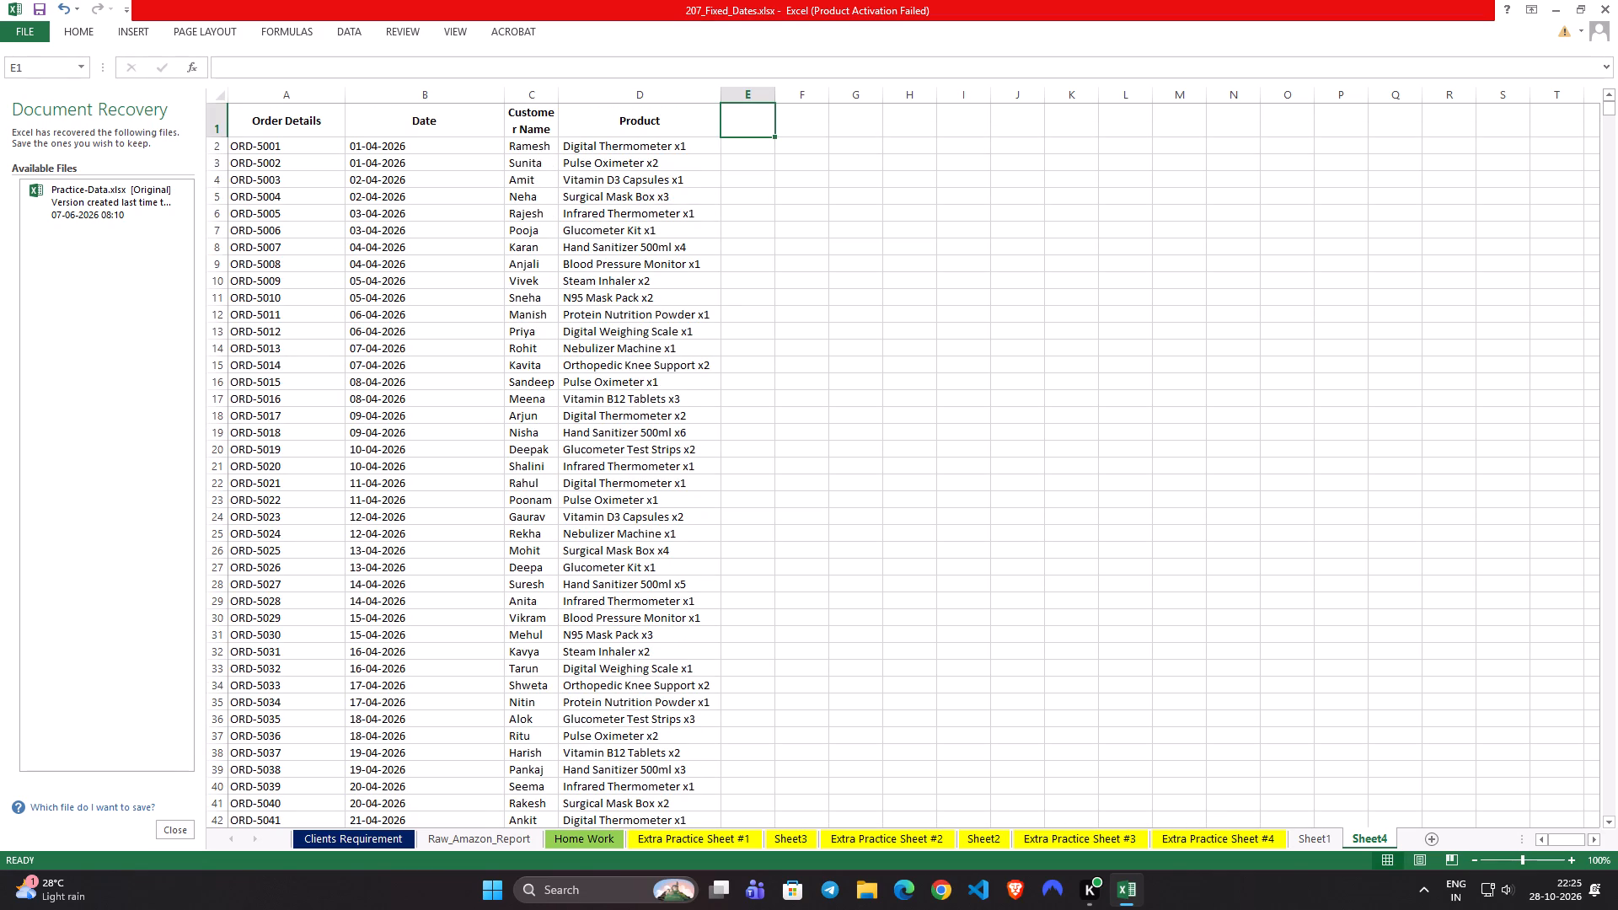
pyautogui.scroll(-13, 336, 353)
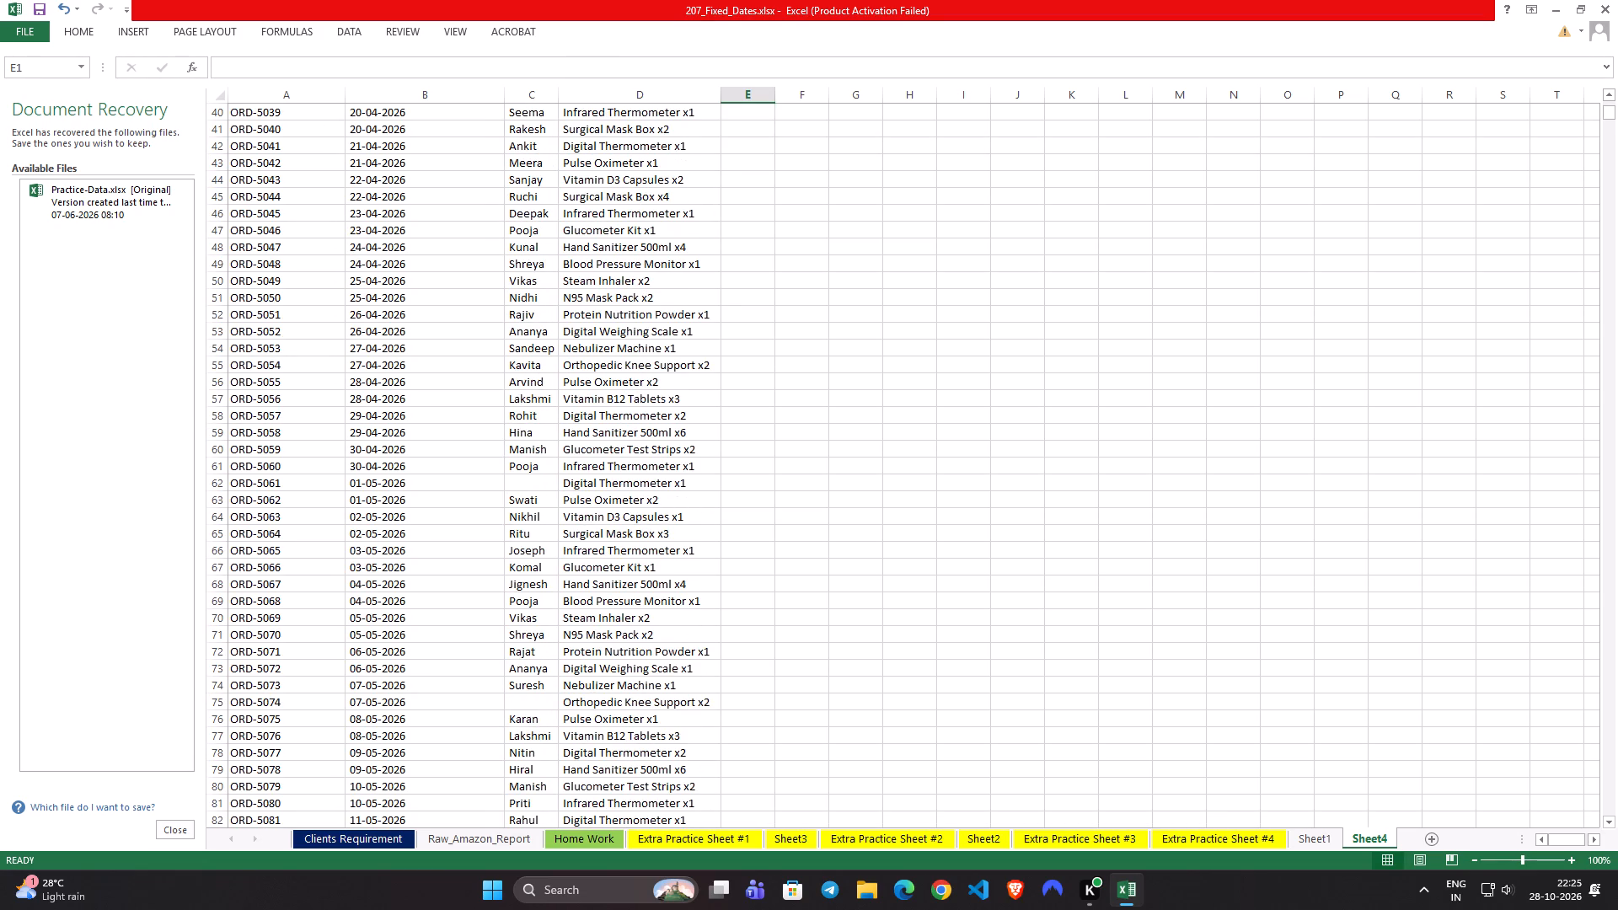
pyautogui.scroll(-1, 558, 581)
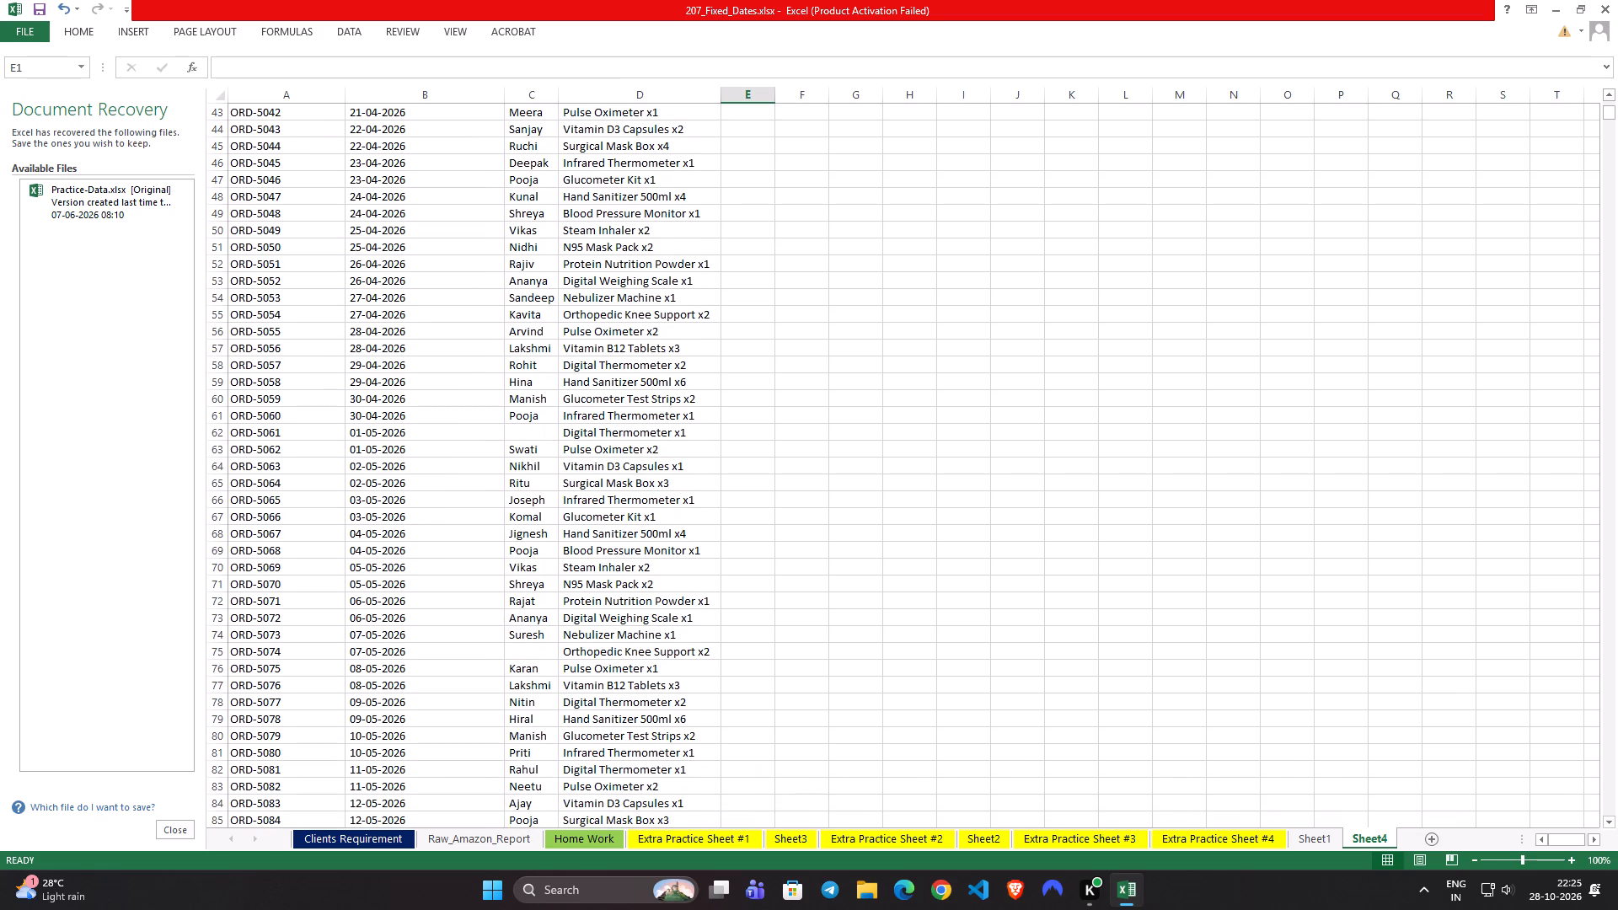
pyautogui.scroll(-3, 506, 656)
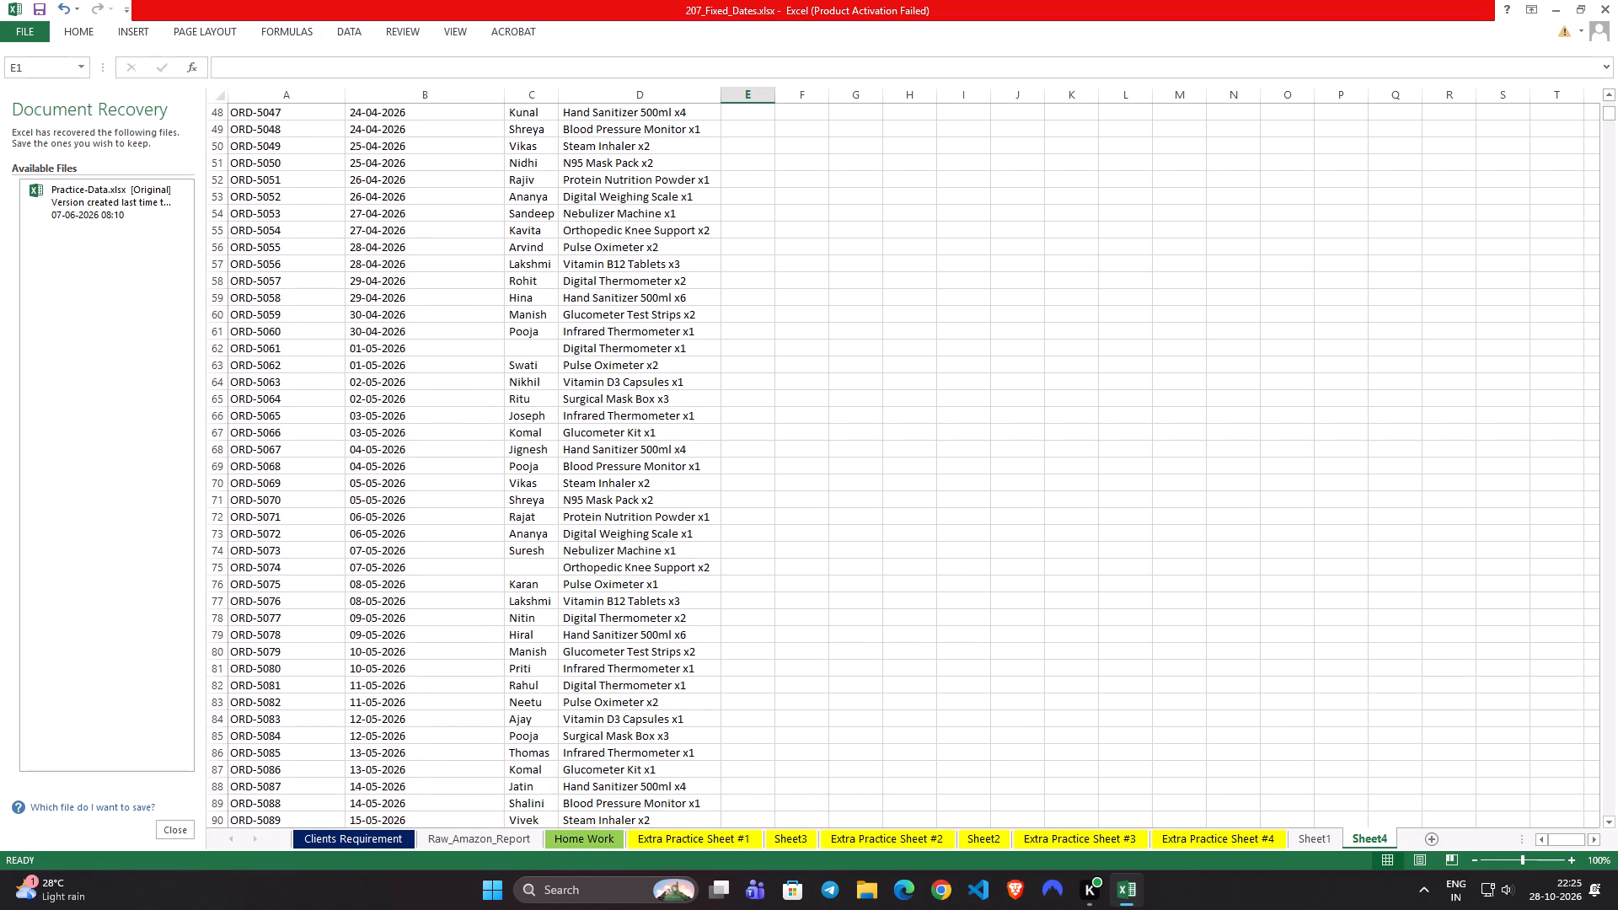
pyautogui.scroll(-2, 506, 656)
pyautogui.scroll(20, 506, 656)
pyautogui.scroll(3, 506, 656)
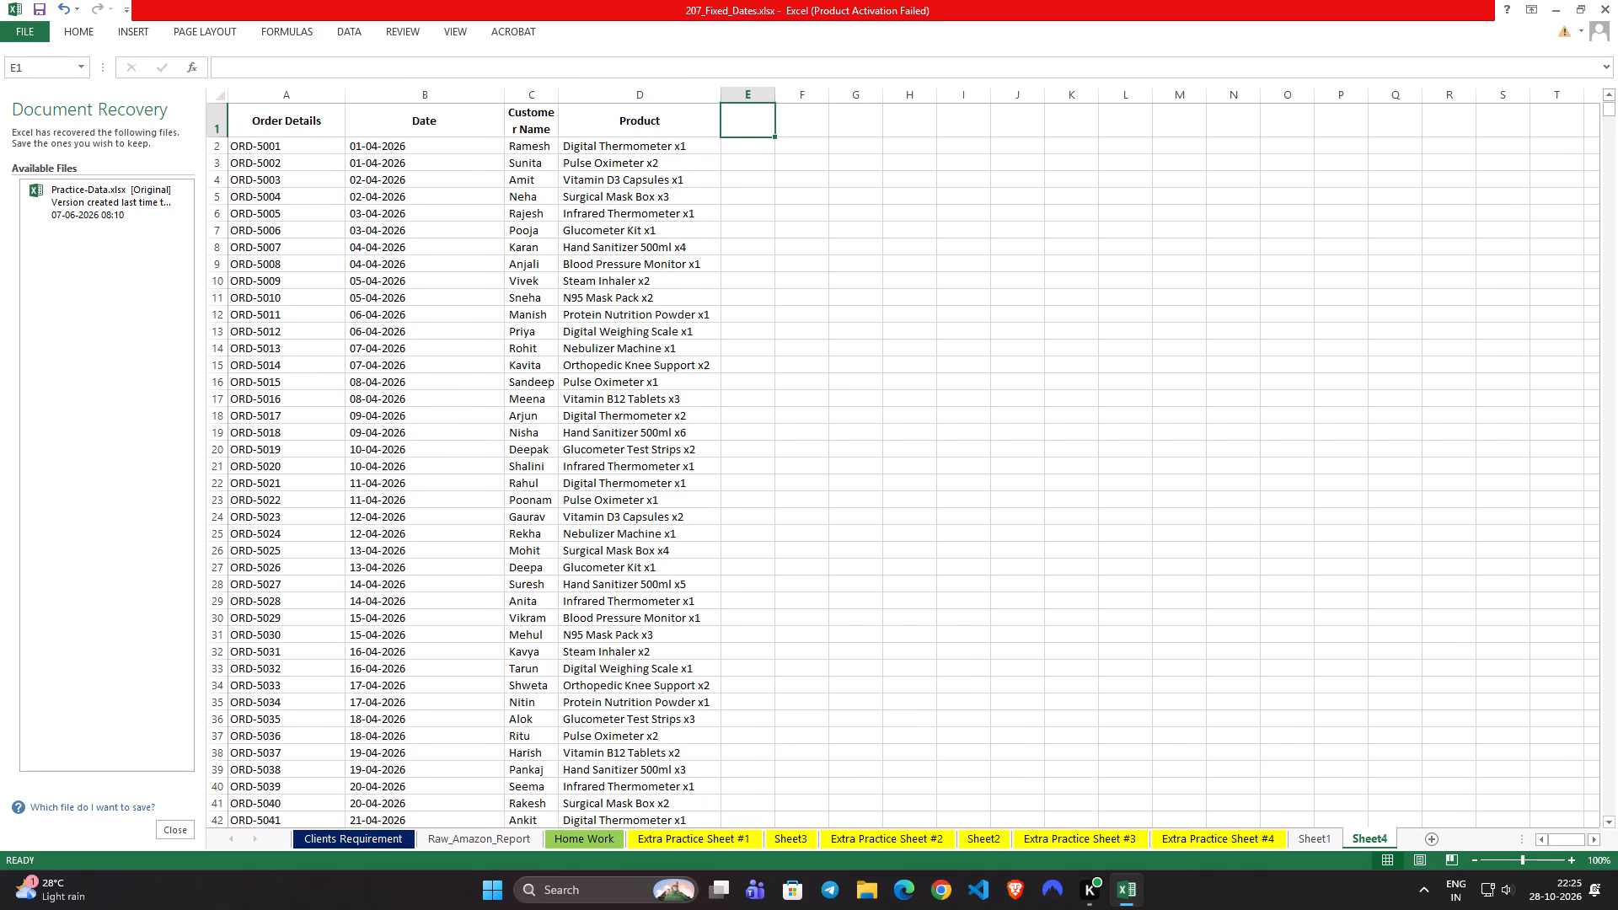
pyautogui.scroll(3, 506, 656)
# Copy the whole Amount Info column from Raw_Amazon_Report into column E of Sheet4.
pyautogui.click(507, 830)
pyautogui.scroll(9, 615, 289)
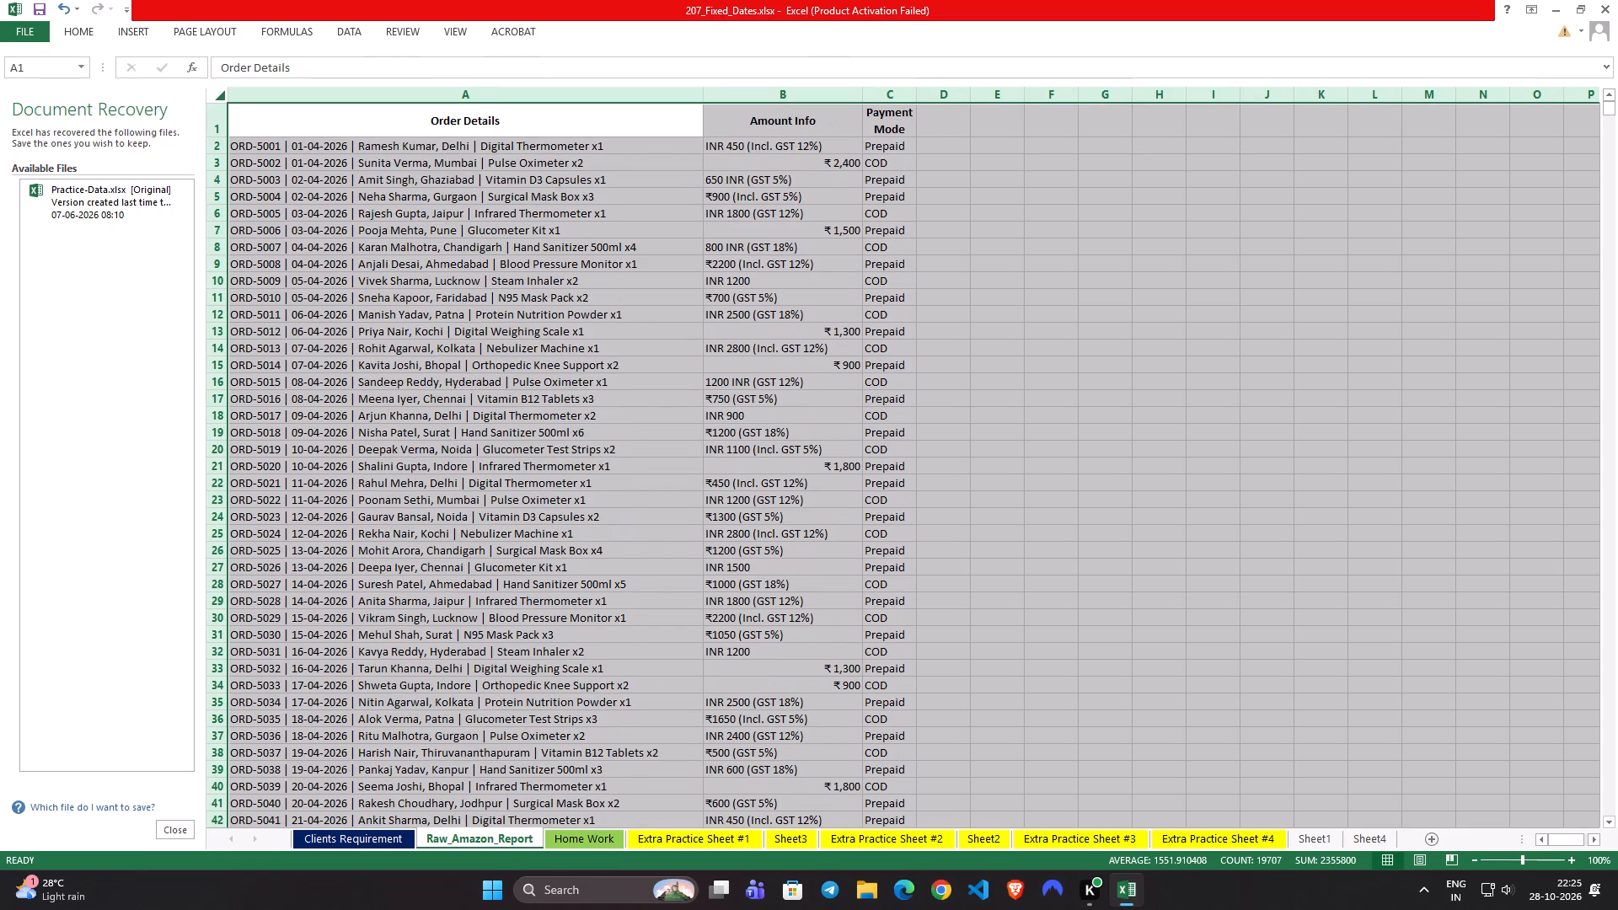
pyautogui.scroll(5, 615, 289)
pyautogui.click(1154, 165)
pyautogui.click(742, 113)
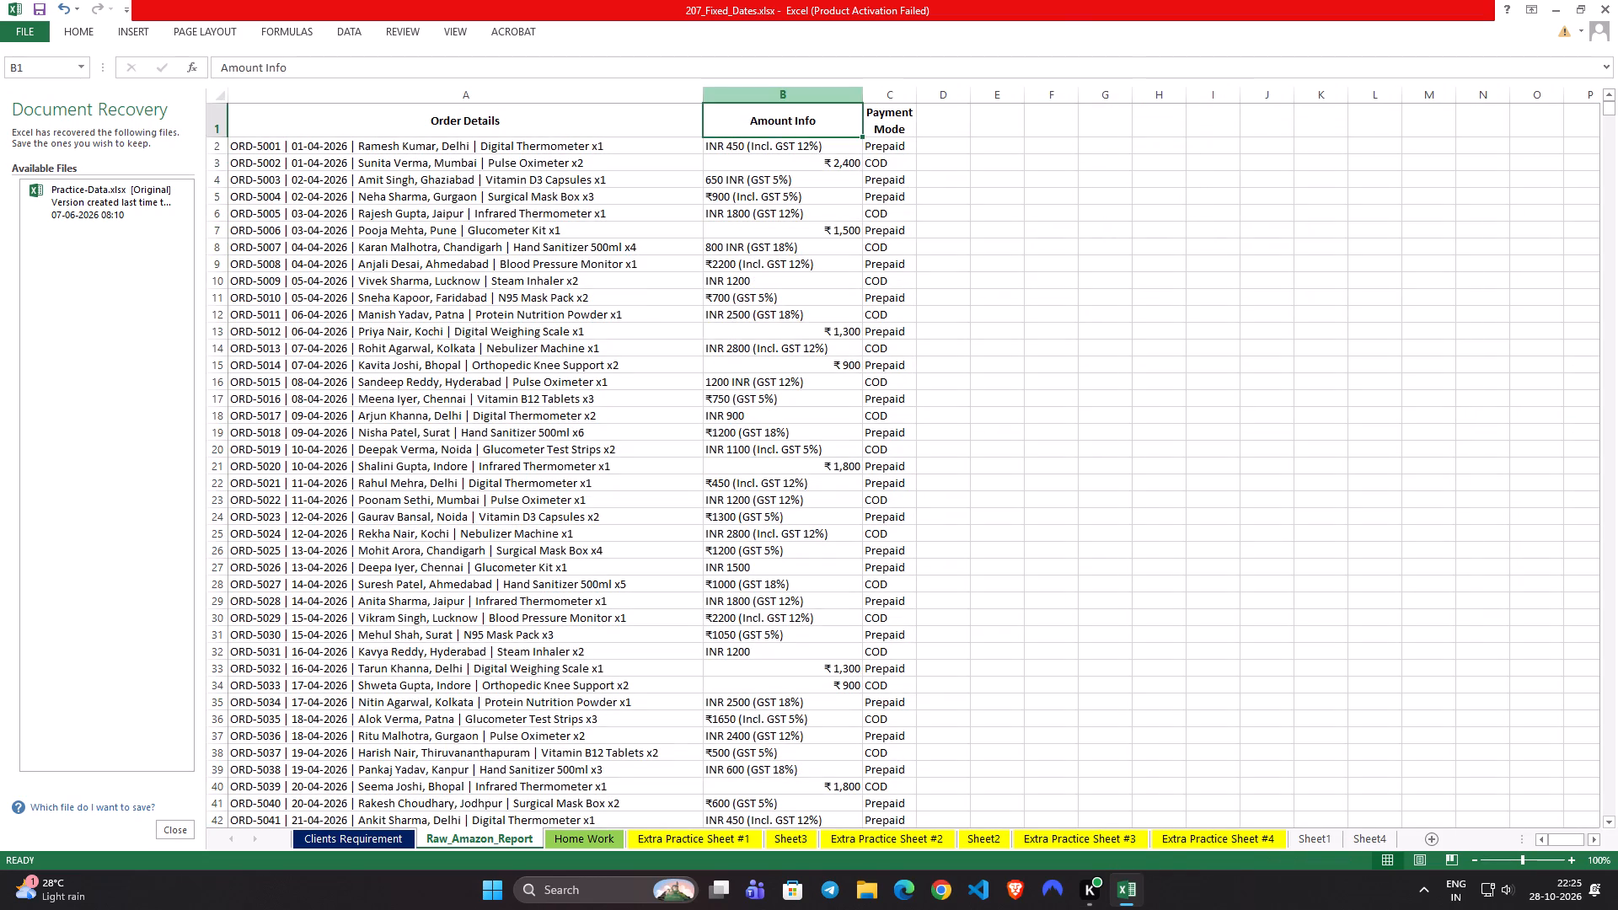
pyautogui.click(755, 99)
pyautogui.hotkey('ctrl', 'c')
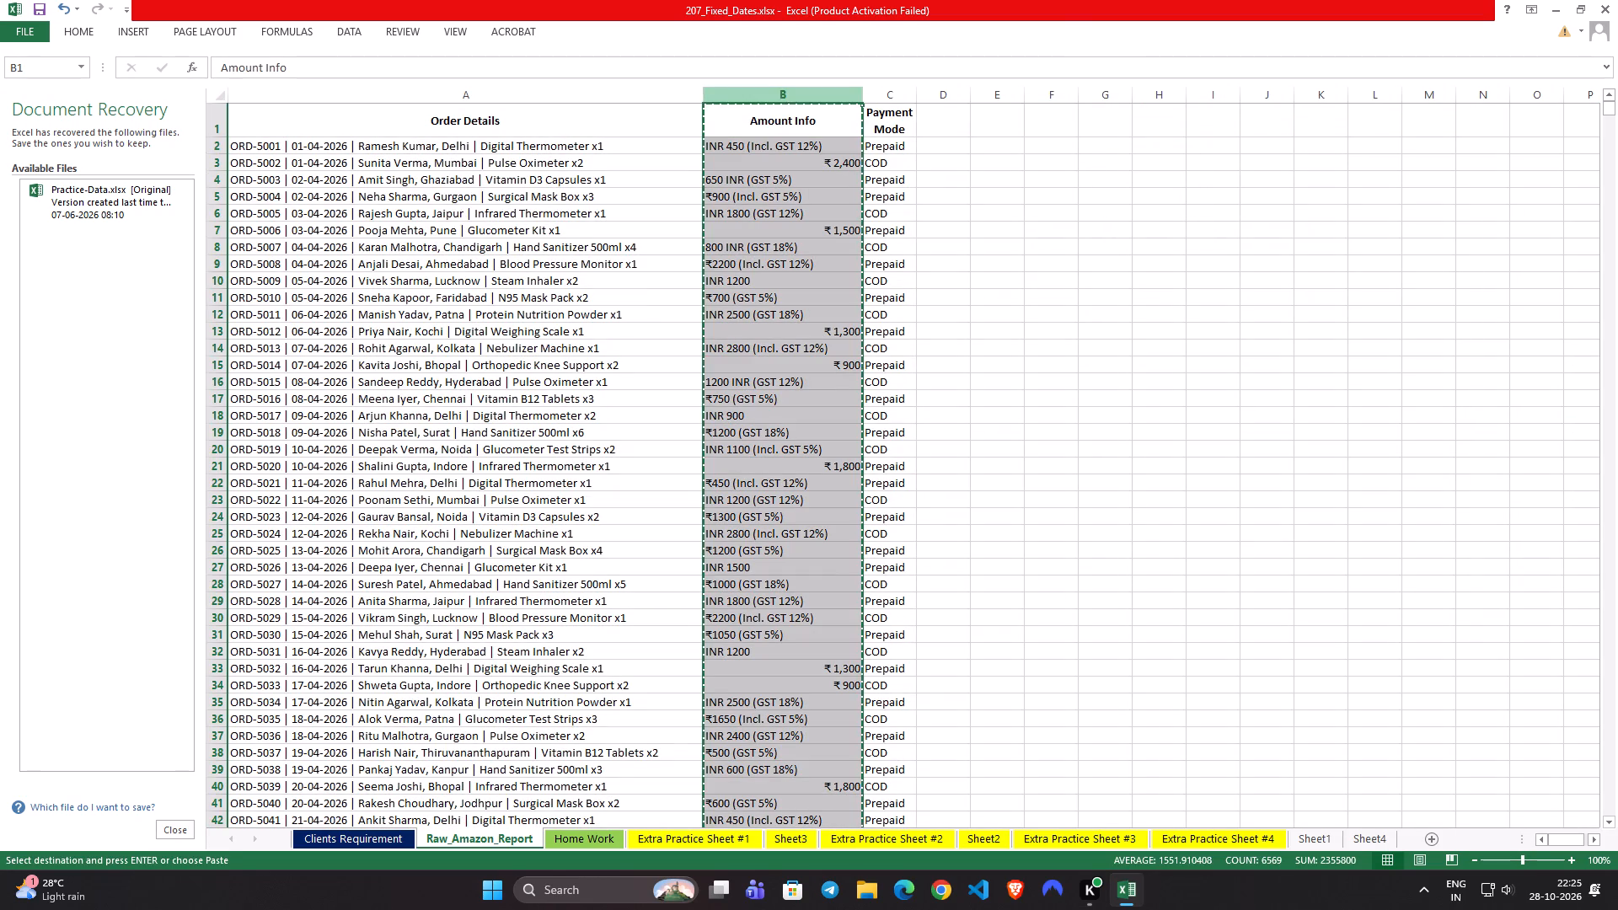
pyautogui.click(1376, 839)
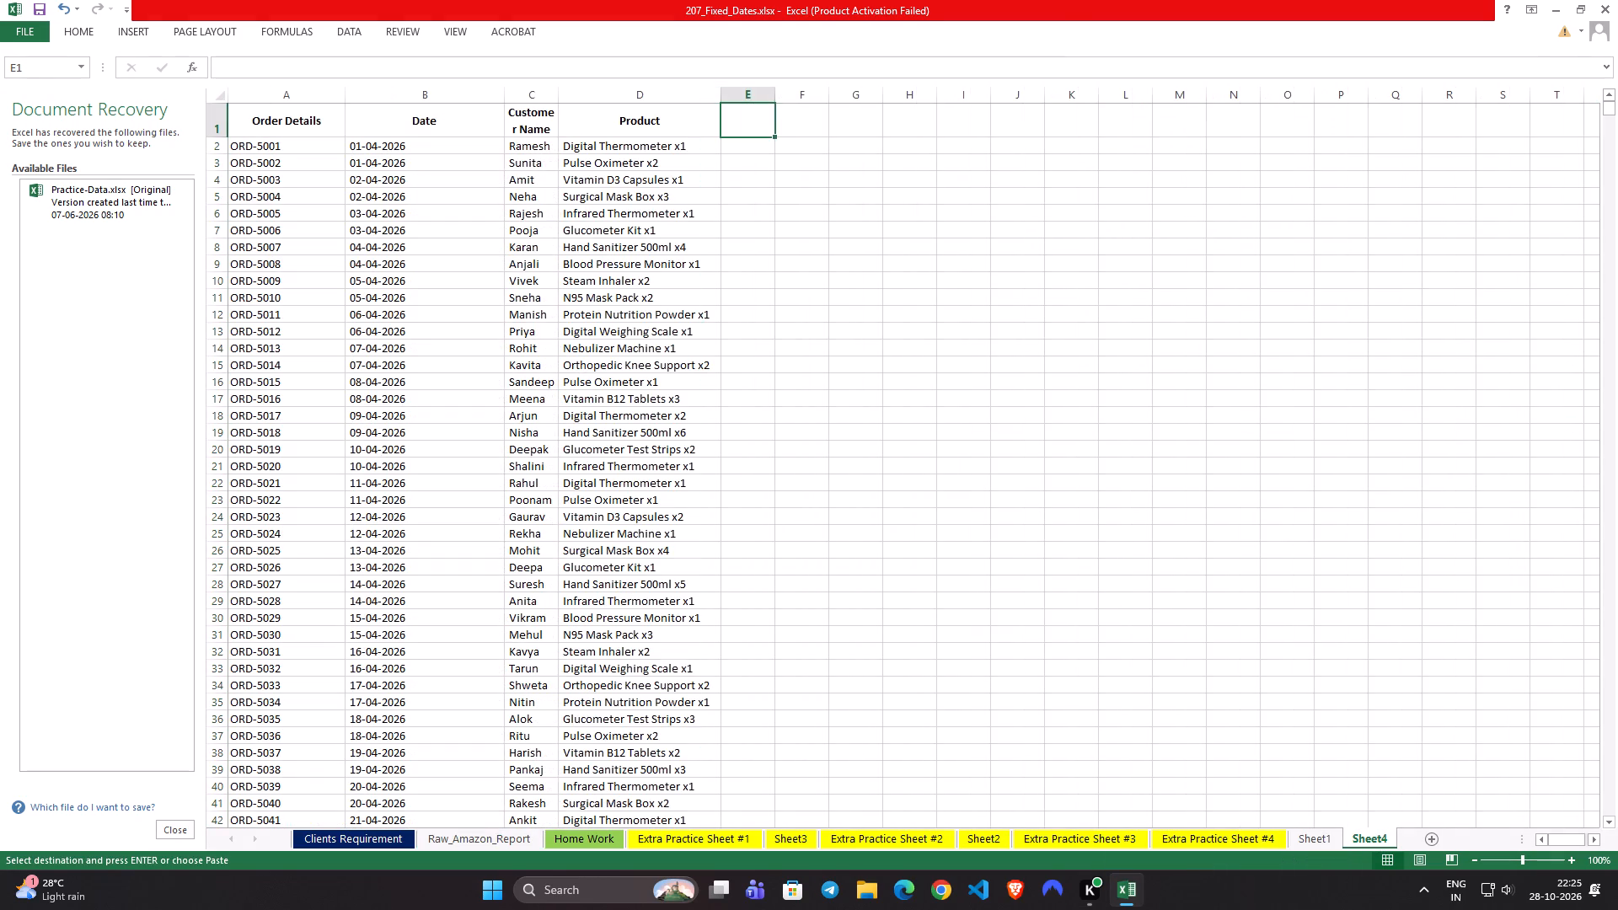
pyautogui.hotkey('ctrl', 'v')
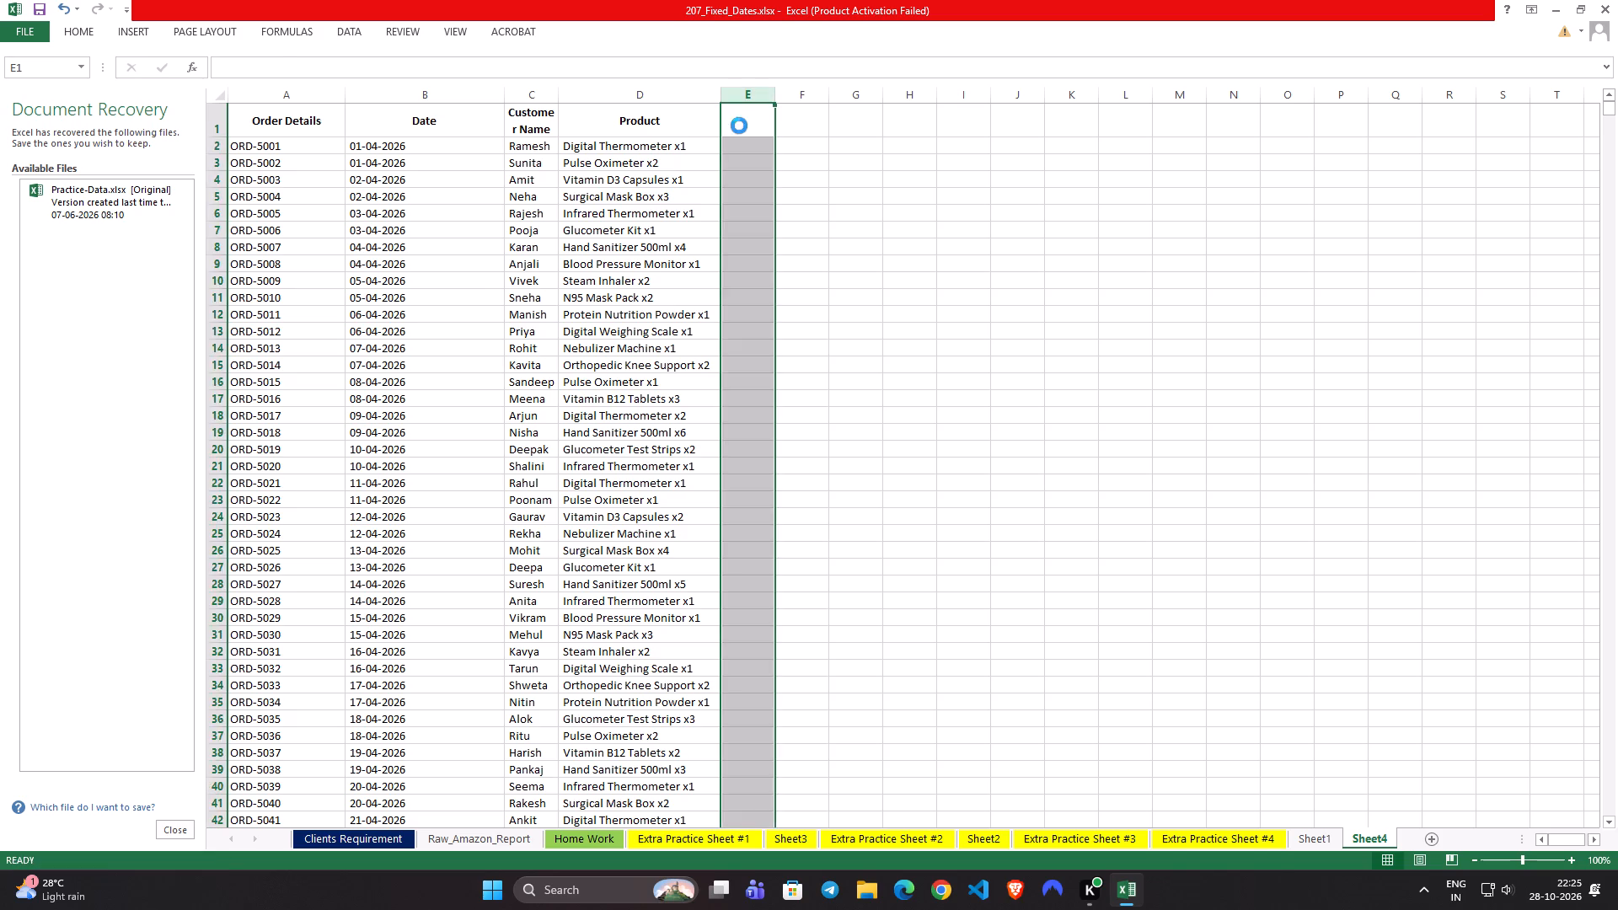
pyautogui.click(1023, 197)
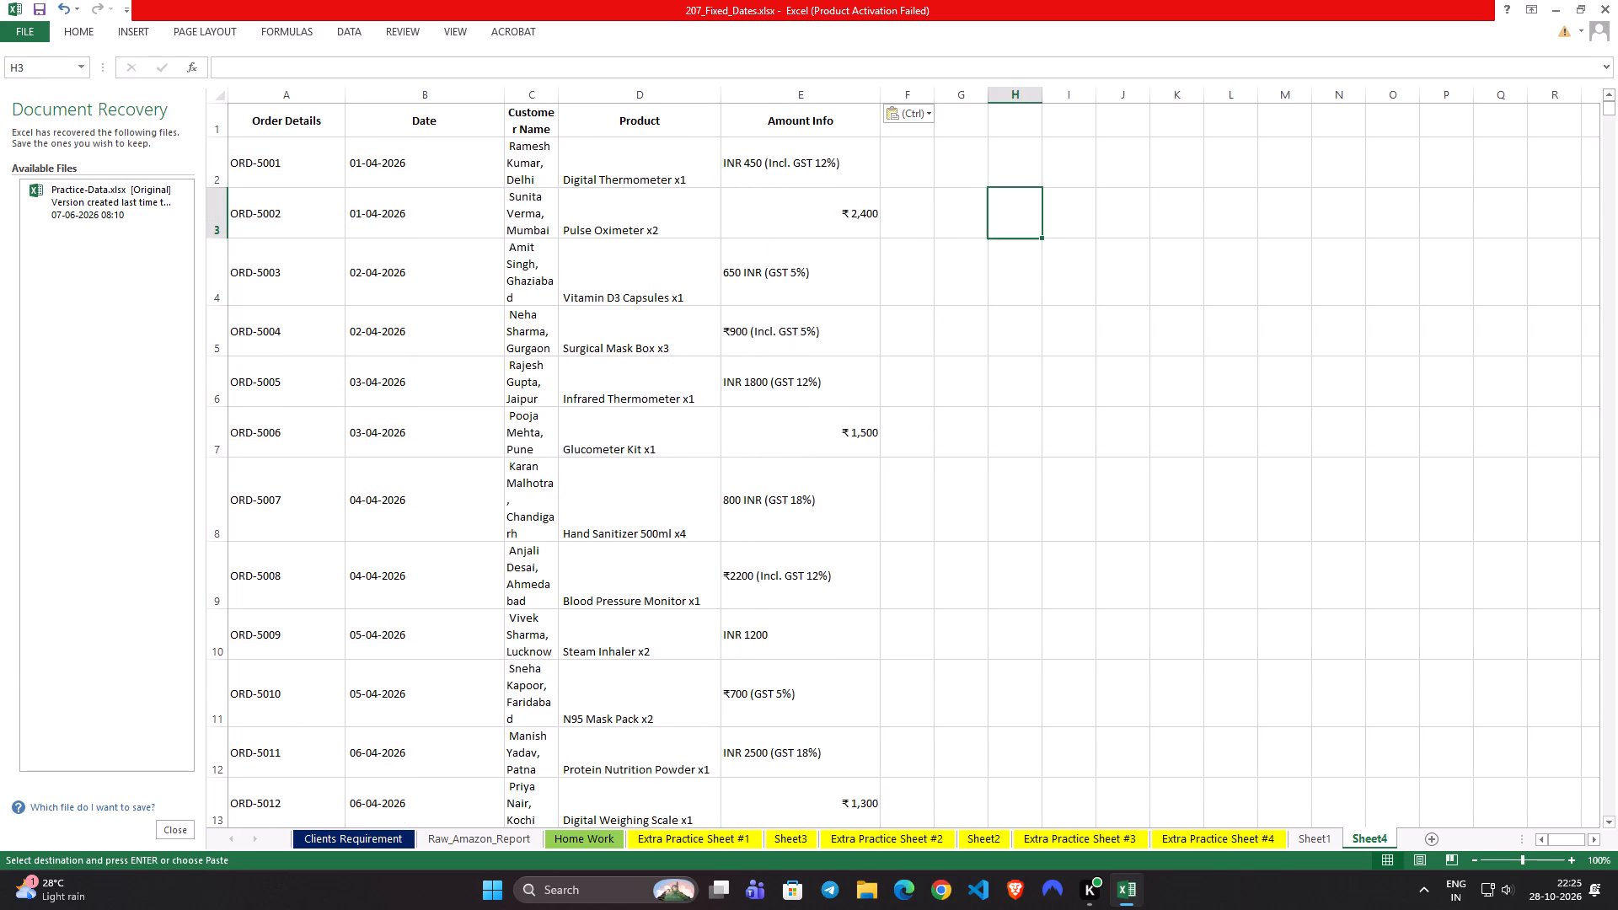
# Look through the Sheet4 rows with the added Amount Info column and compare them with Raw_Amazon_Report.
pyautogui.scroll(4, 674, 333)
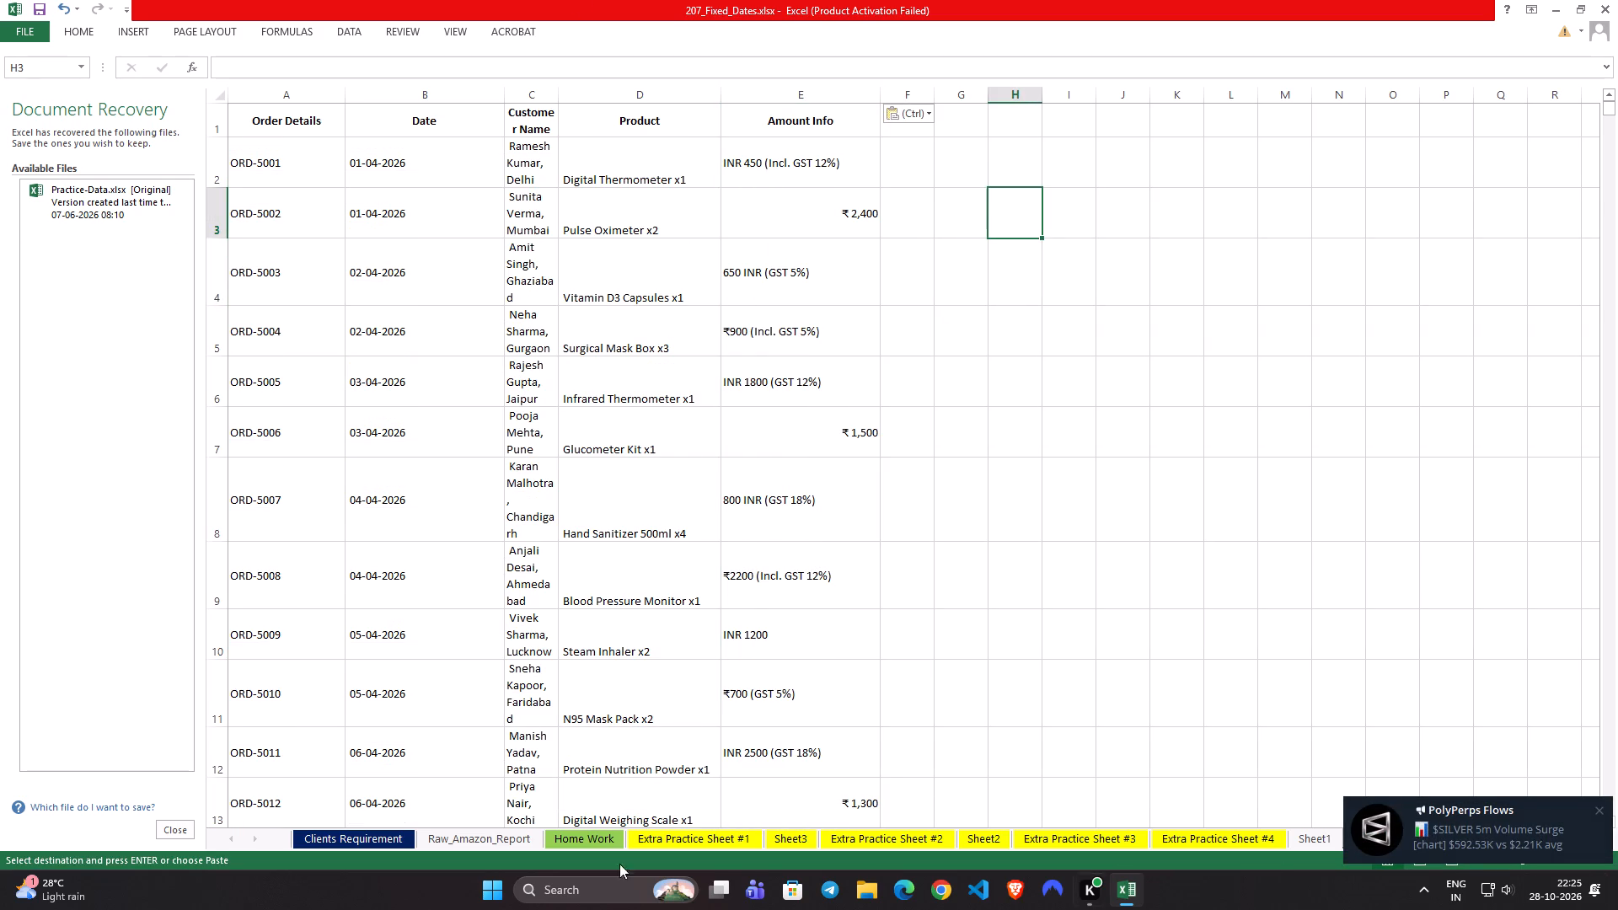
pyautogui.scroll(3, 437, 388)
pyautogui.scroll(-12, 445, 372)
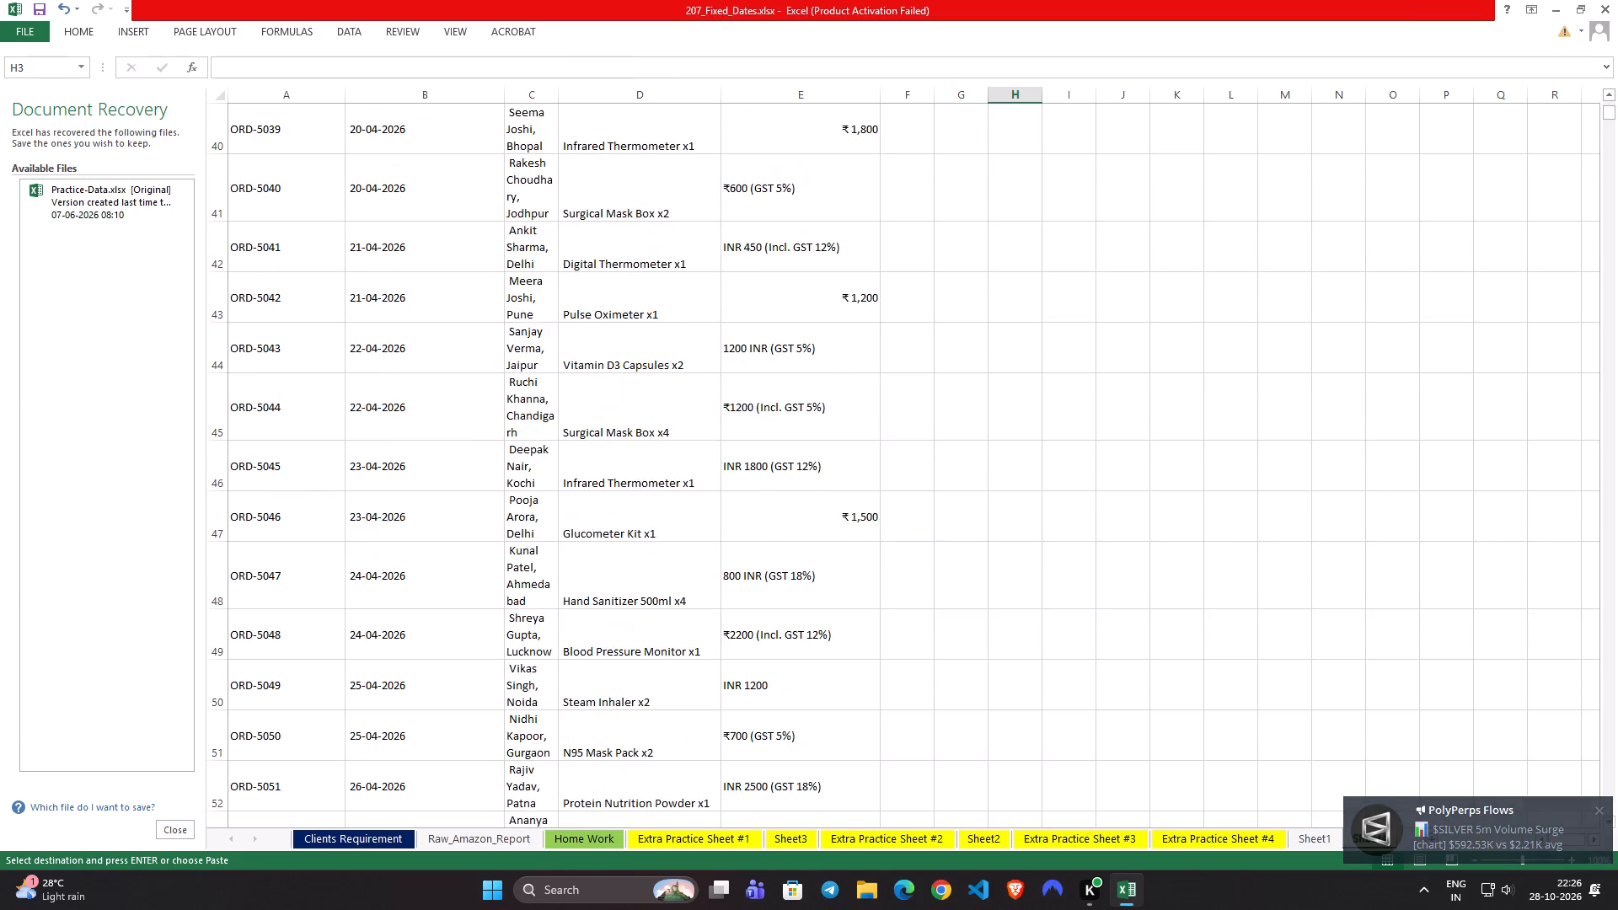
pyautogui.scroll(-9, 445, 372)
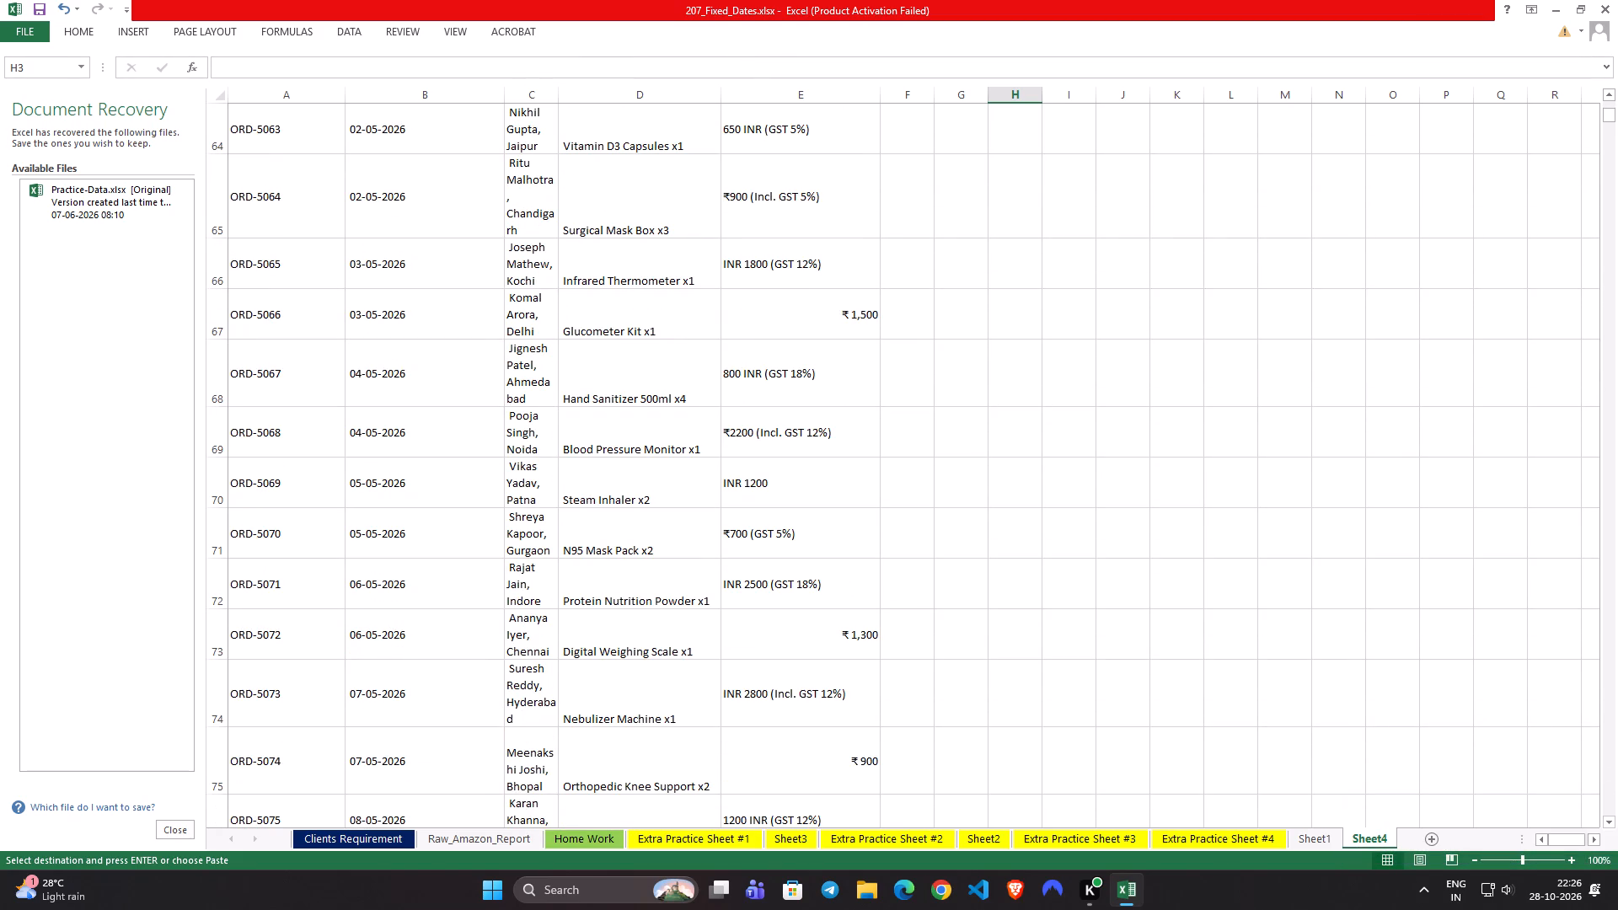
pyautogui.scroll(13, 768, 485)
pyautogui.scroll(1, 826, 191)
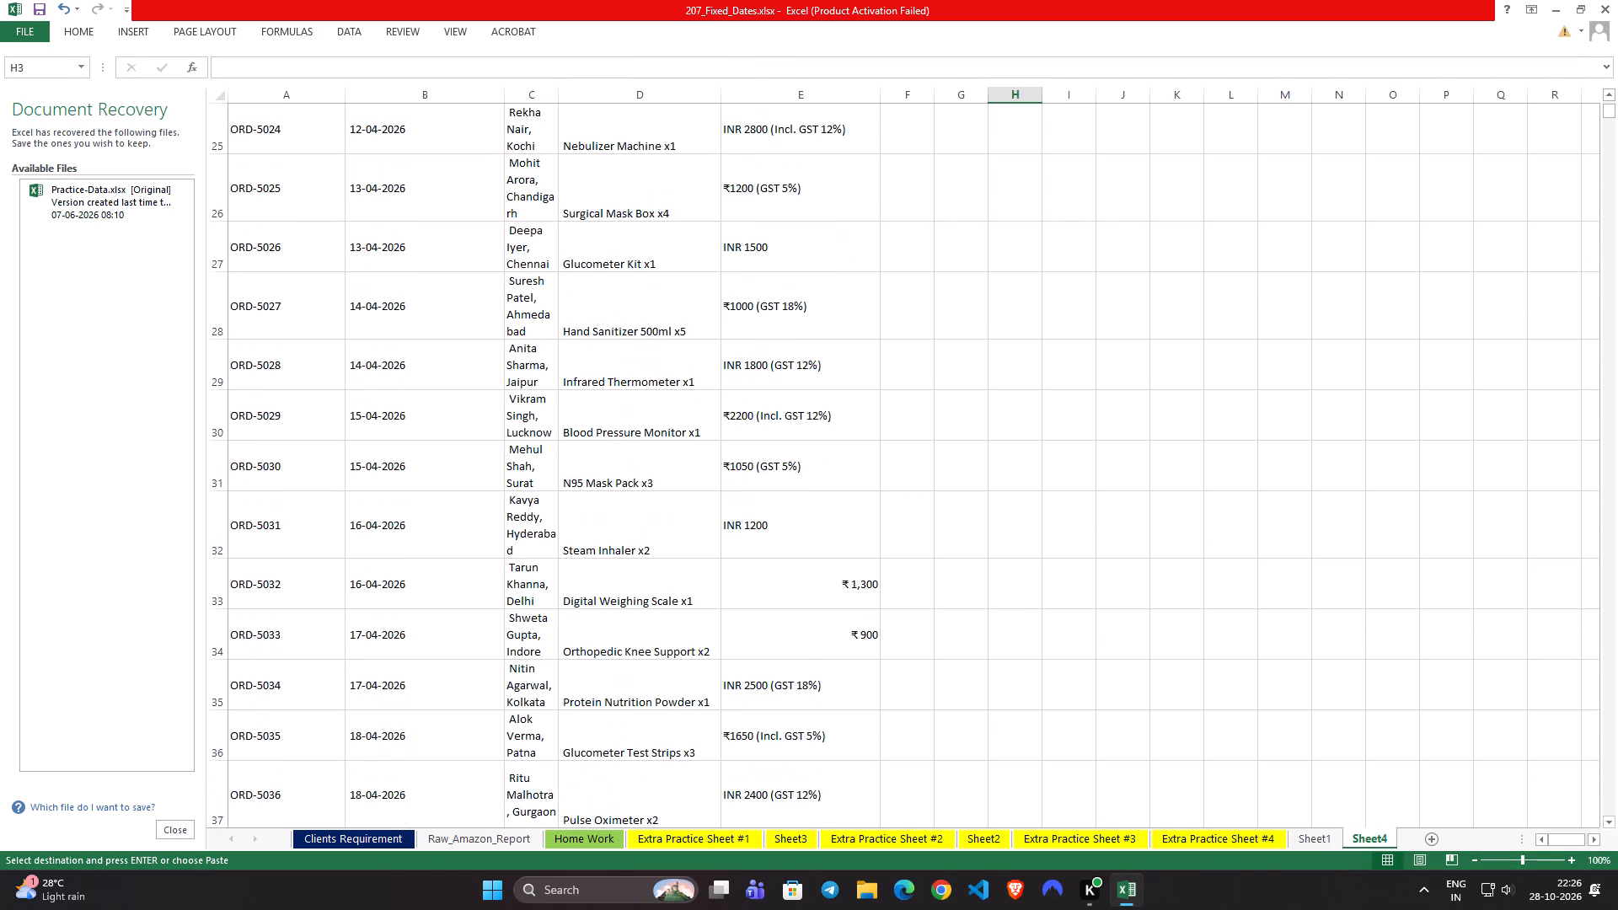
pyautogui.scroll(1, 826, 191)
pyautogui.scroll(11, 291, 164)
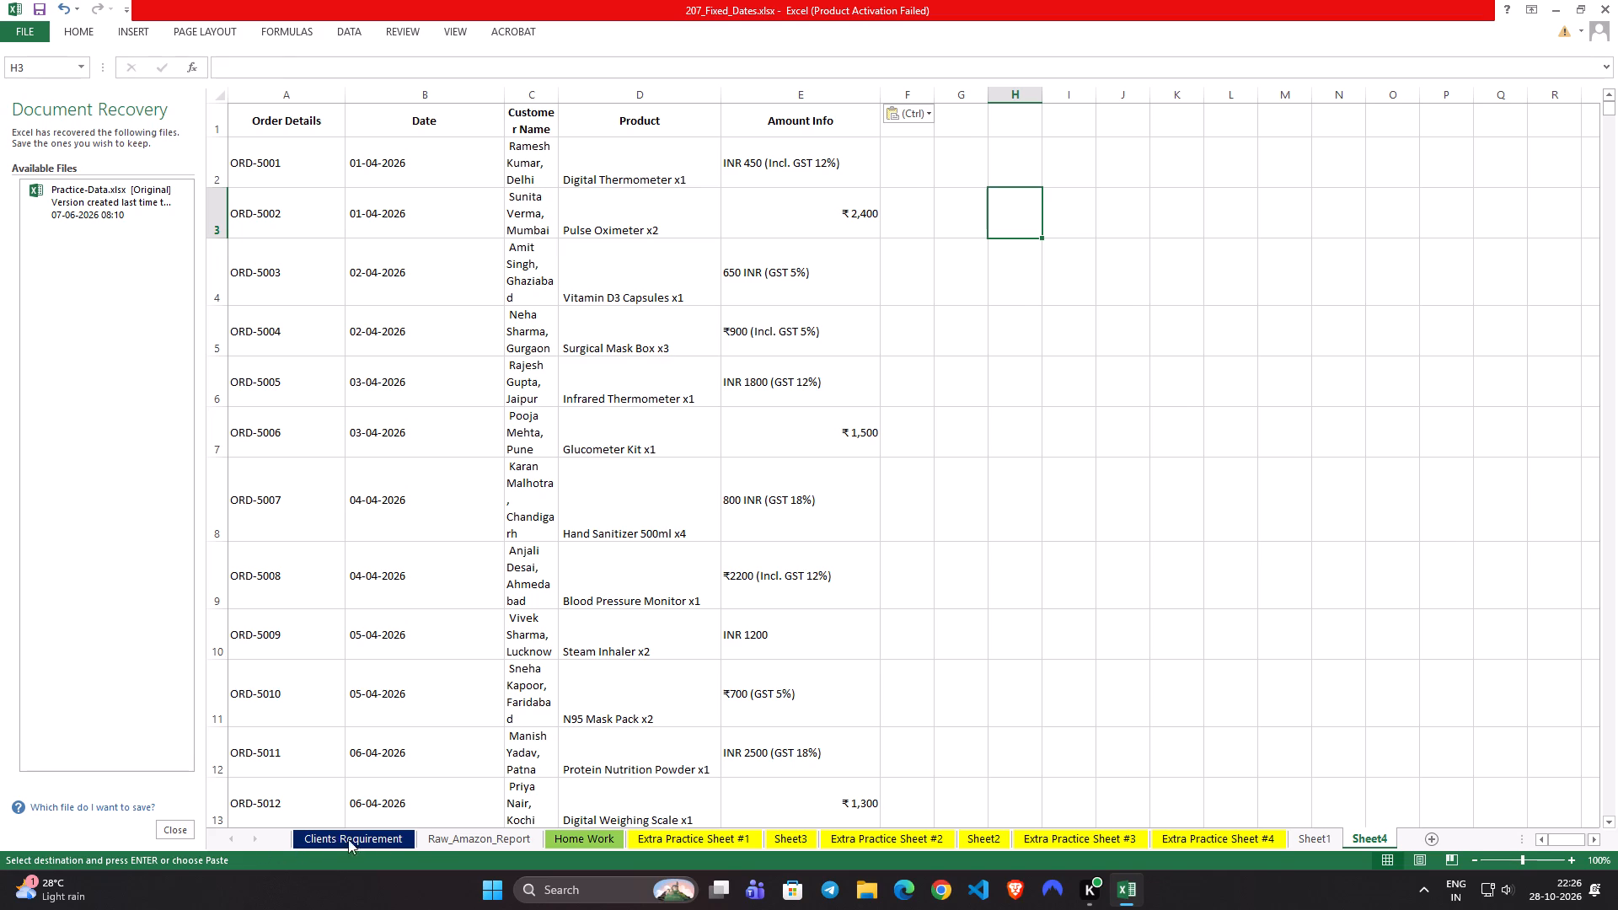
pyautogui.click(455, 832)
pyautogui.scroll(3, 453, 530)
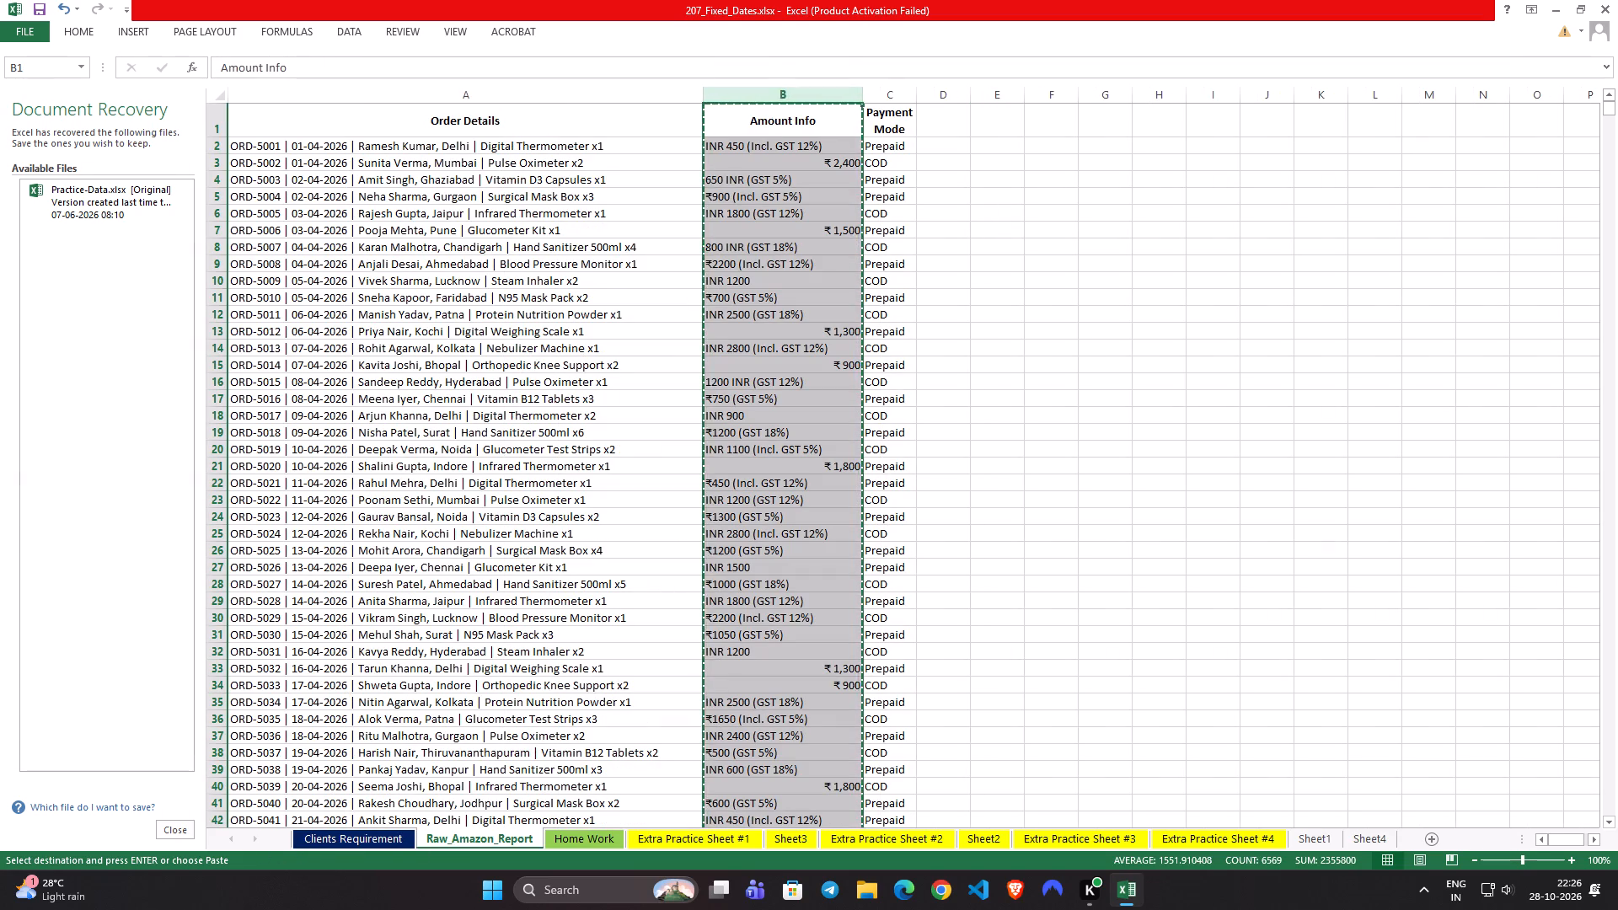
pyautogui.click(1100, 163)
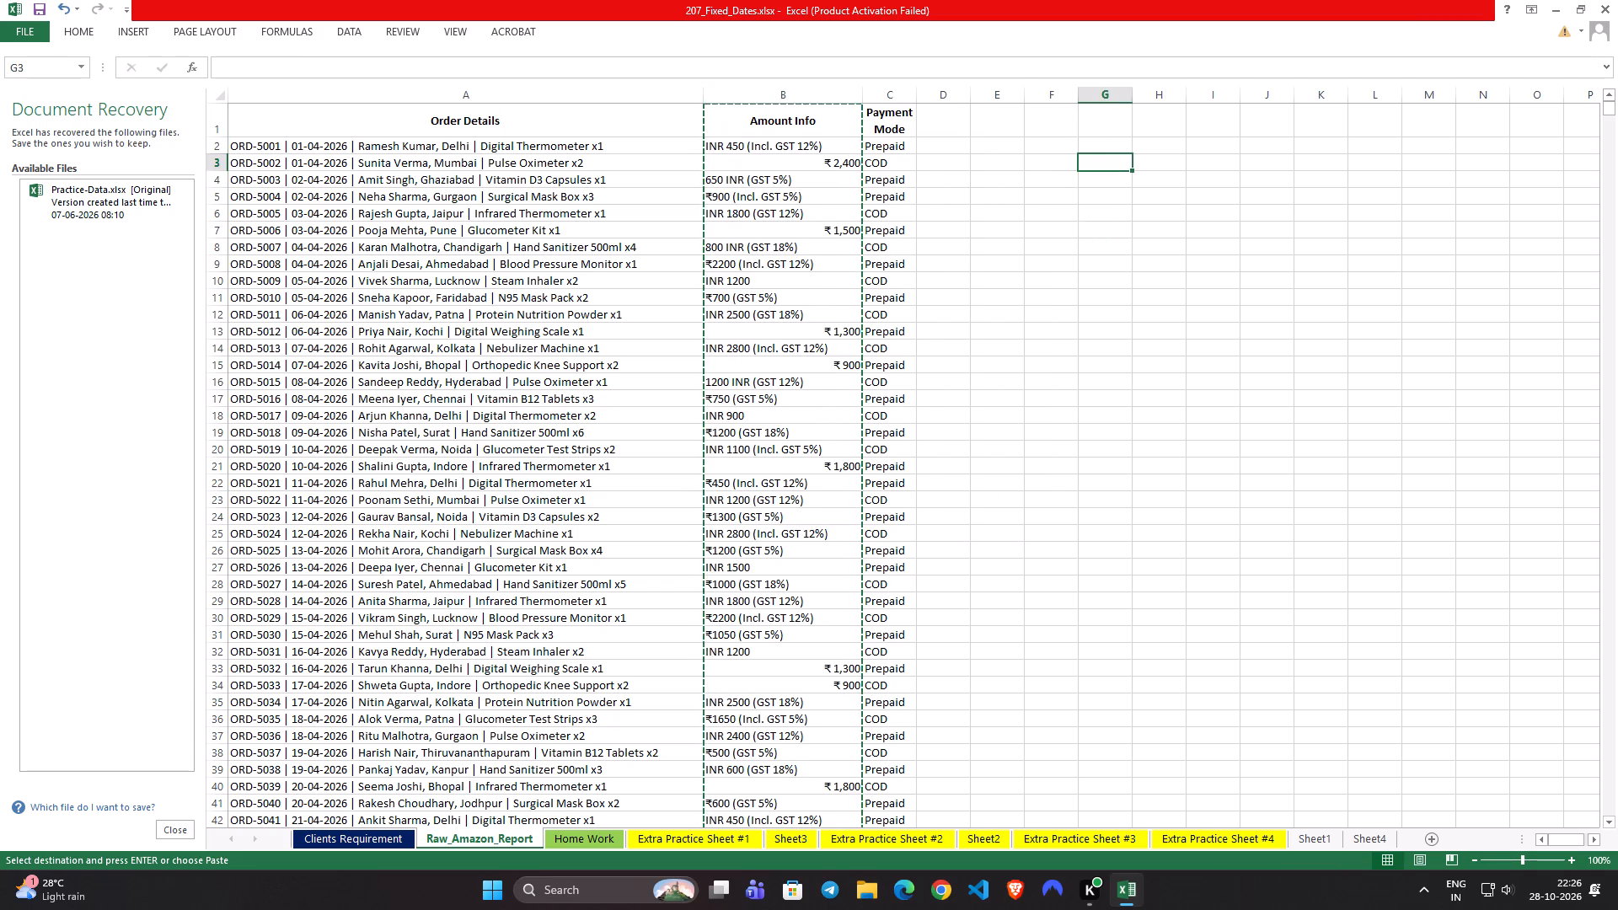
# Widen the Customer Name column (column C) on Sheet4 so its header fits on one line.
pyautogui.click(1360, 833)
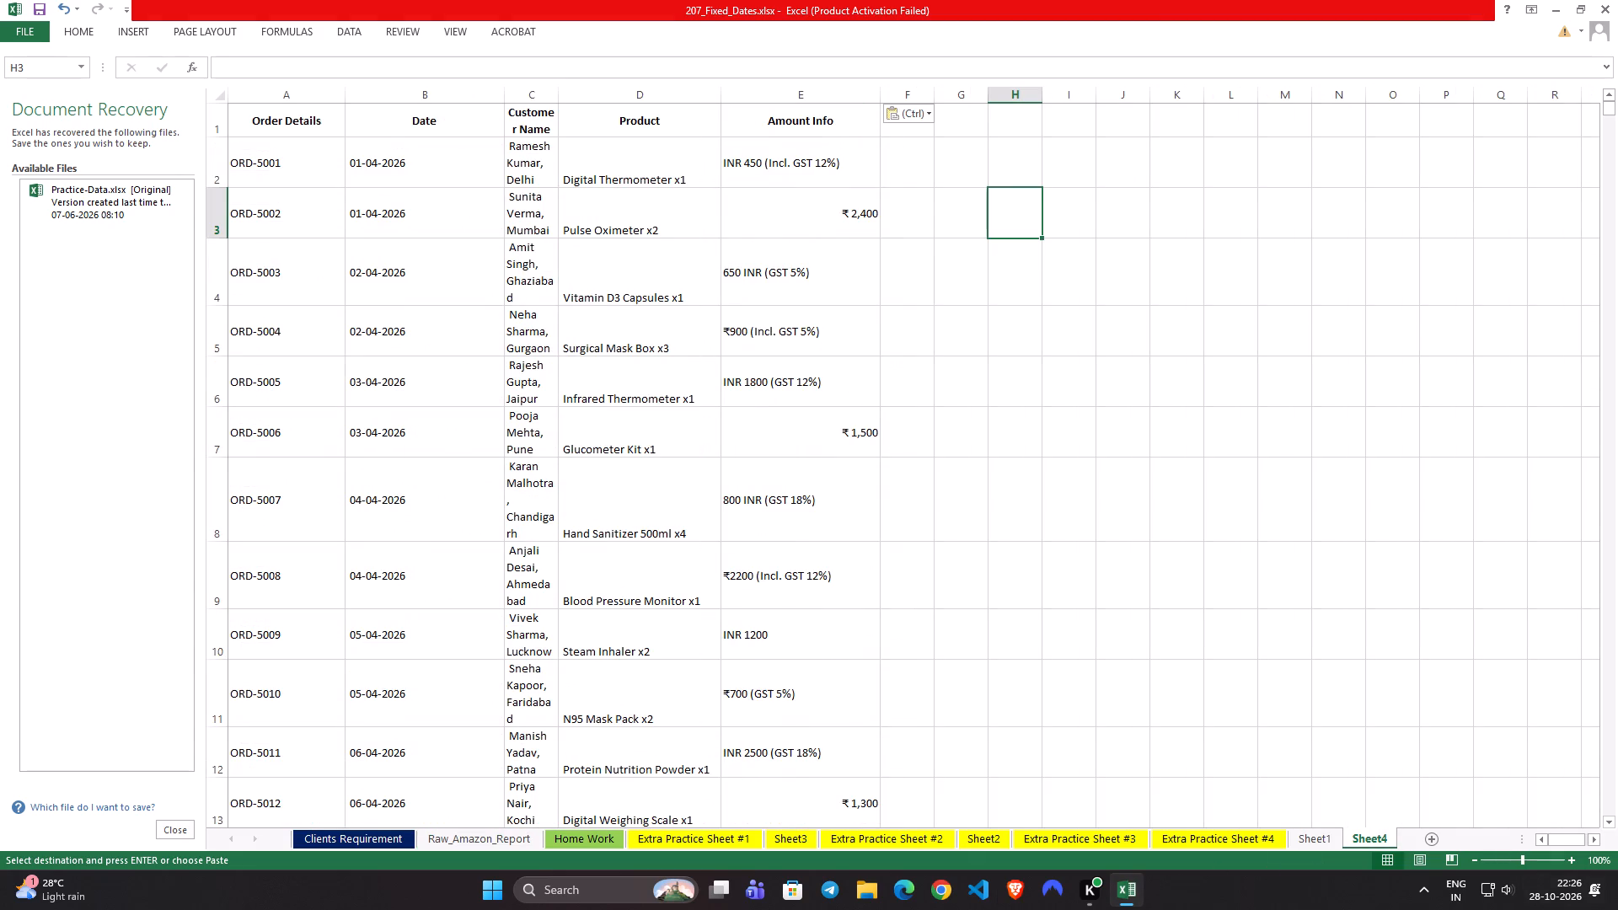
pyautogui.moveTo(560, 94); pyautogui.dragTo(608, 99)
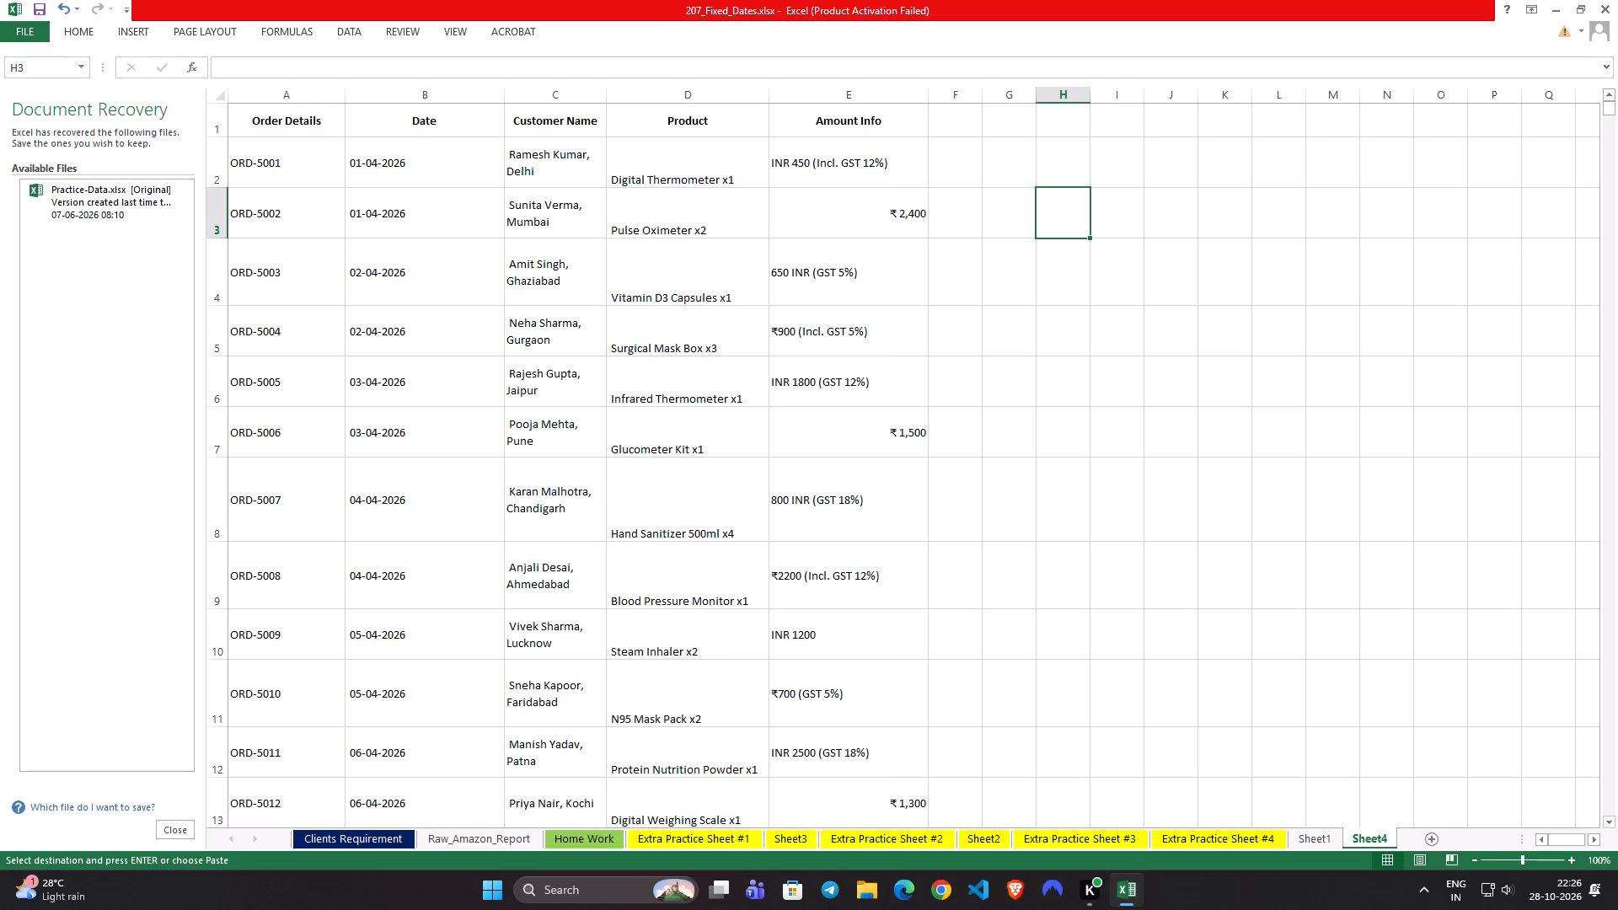
# Remove the bold formatting from the header cells A1:E1, Order Details through Amount Info, on Sheet4.
pyautogui.click(222, 129)
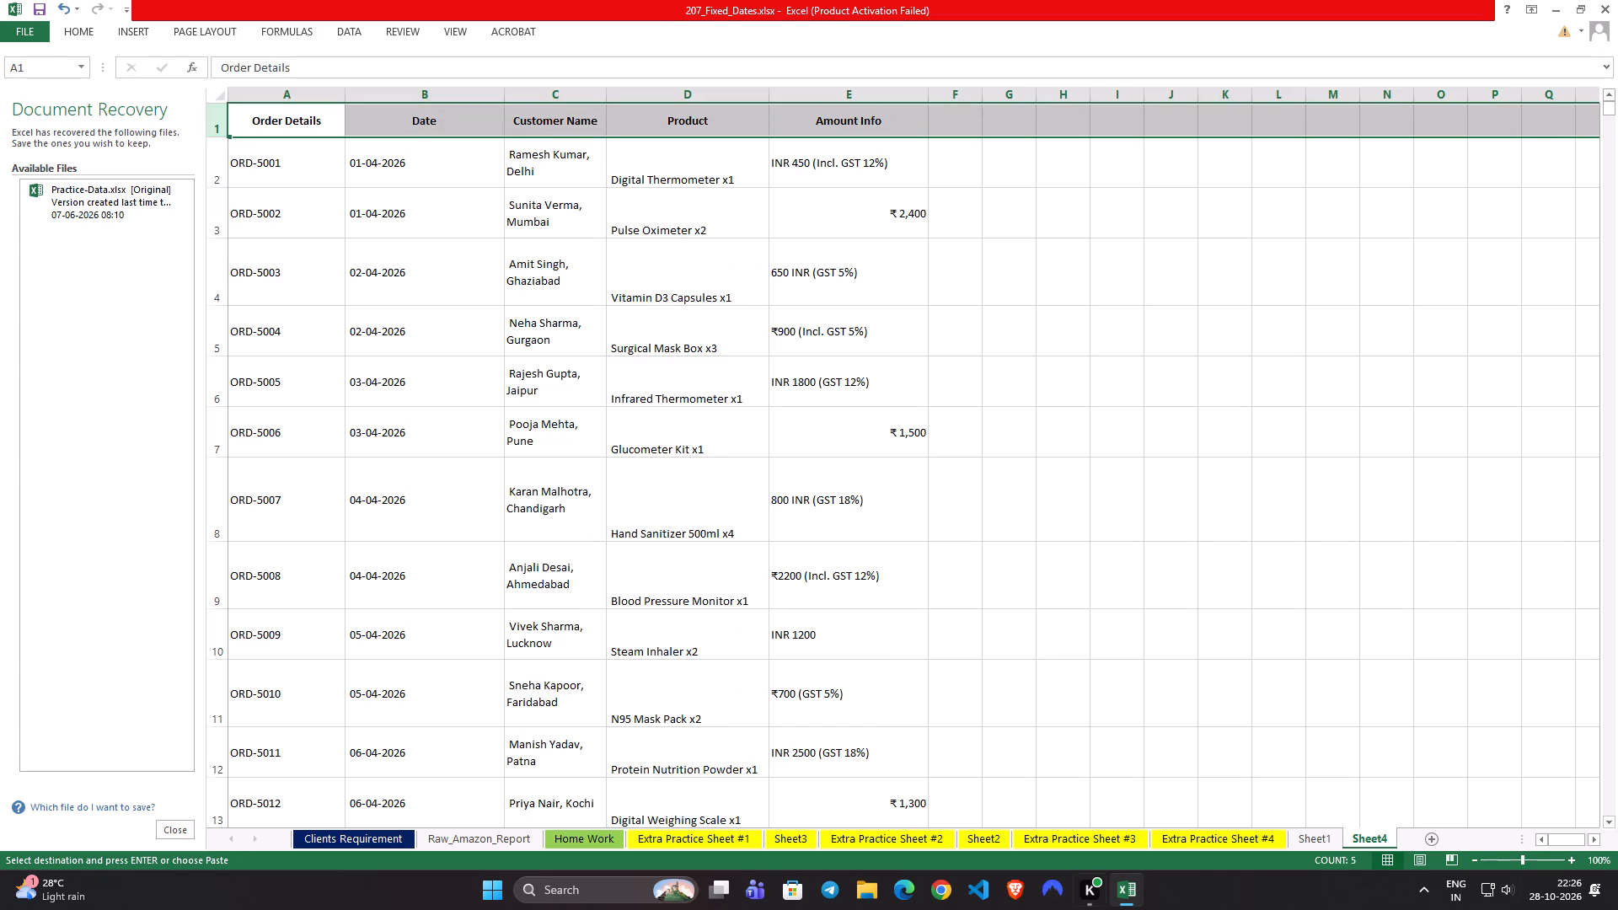
pyautogui.click(1482, 478)
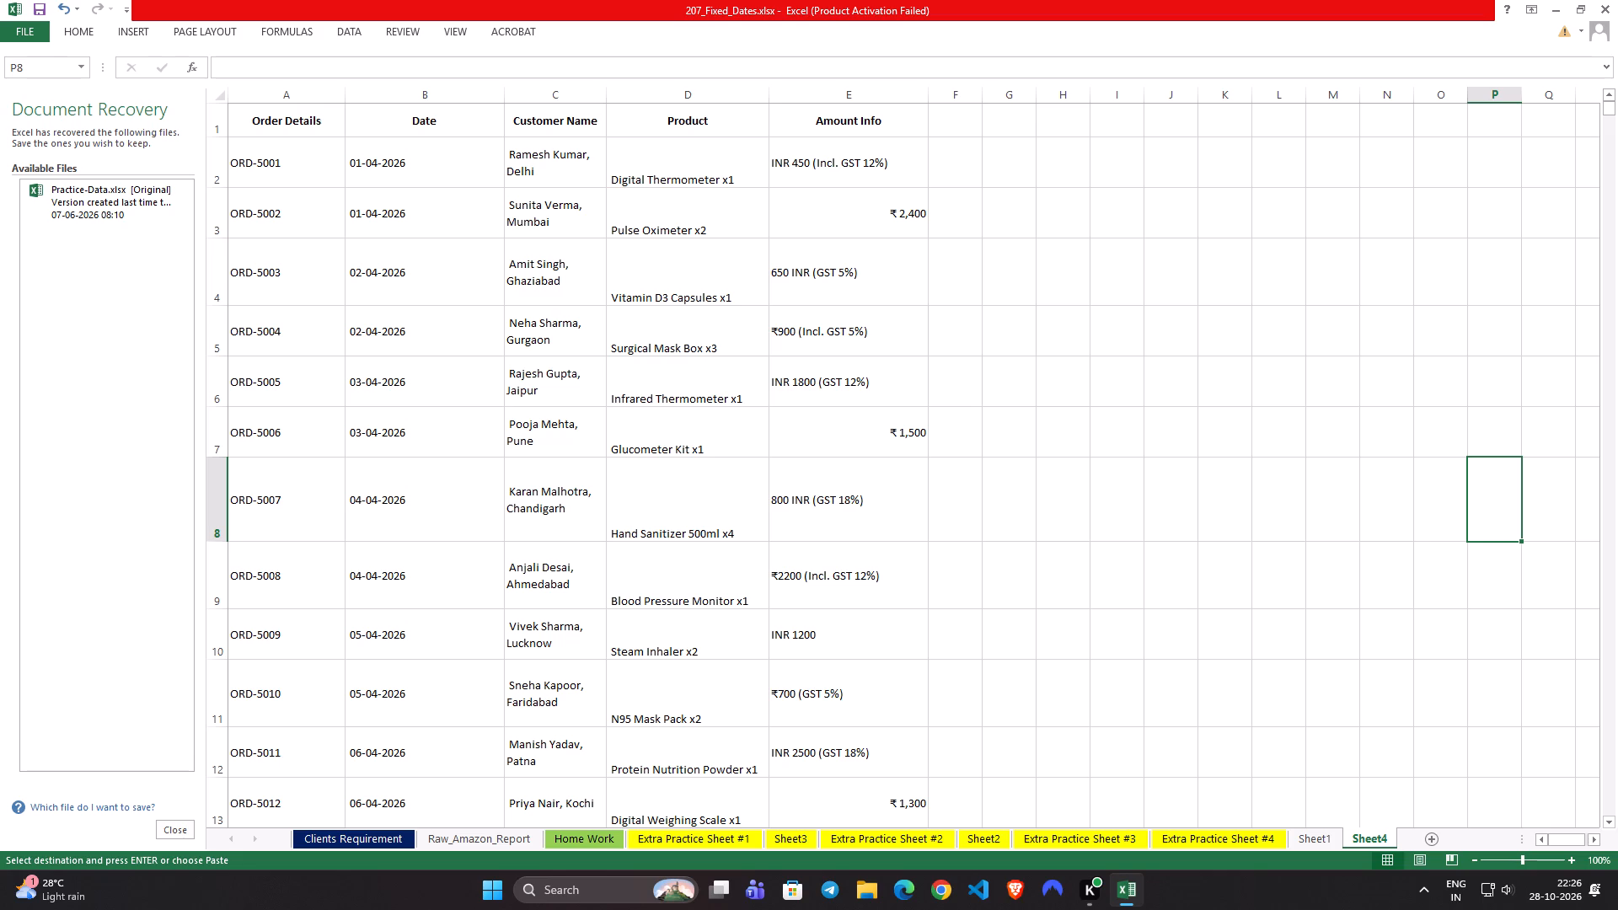
pyautogui.moveTo(237, 126); pyautogui.dragTo(731, 141)
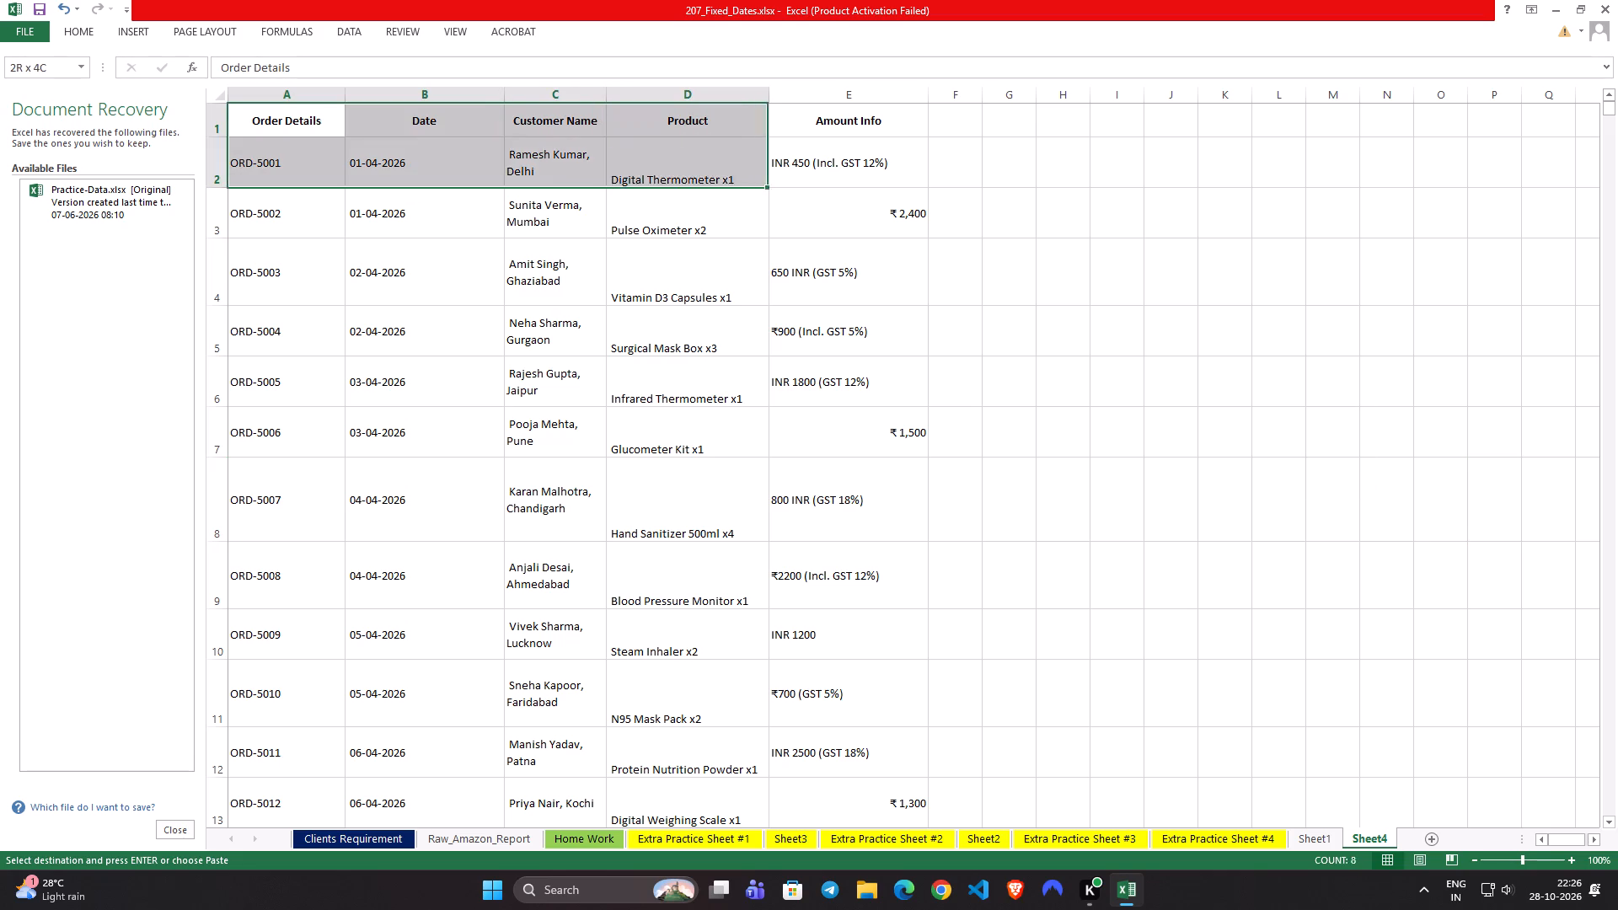
pyautogui.moveTo(731, 141); pyautogui.dragTo(823, 120)
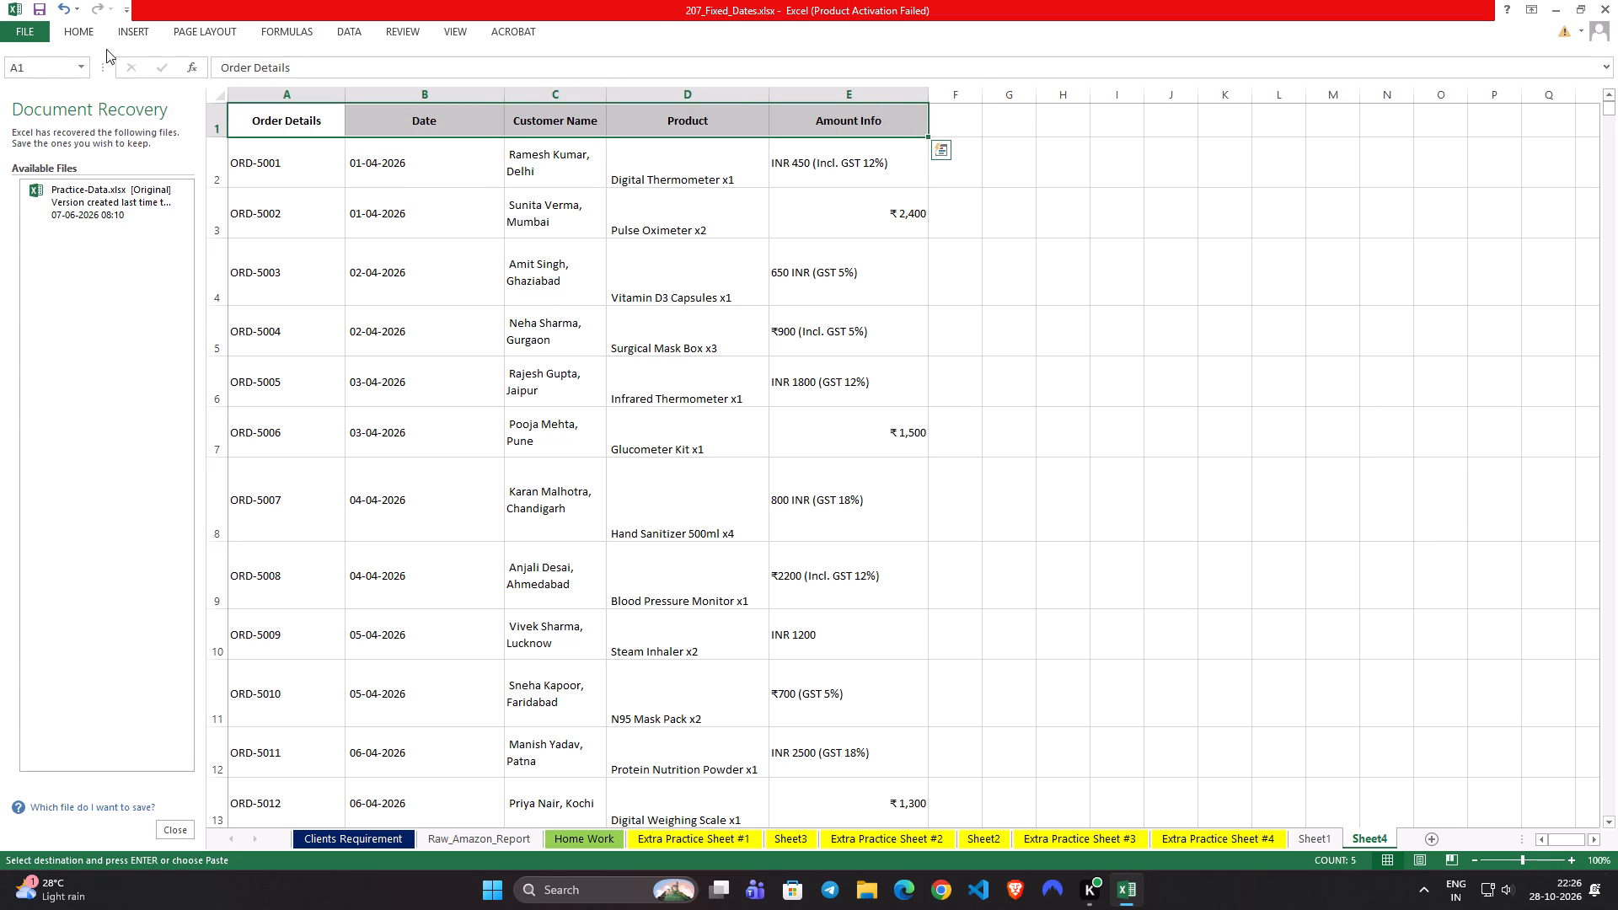
pyautogui.click(74, 20)
pyautogui.click(74, 29)
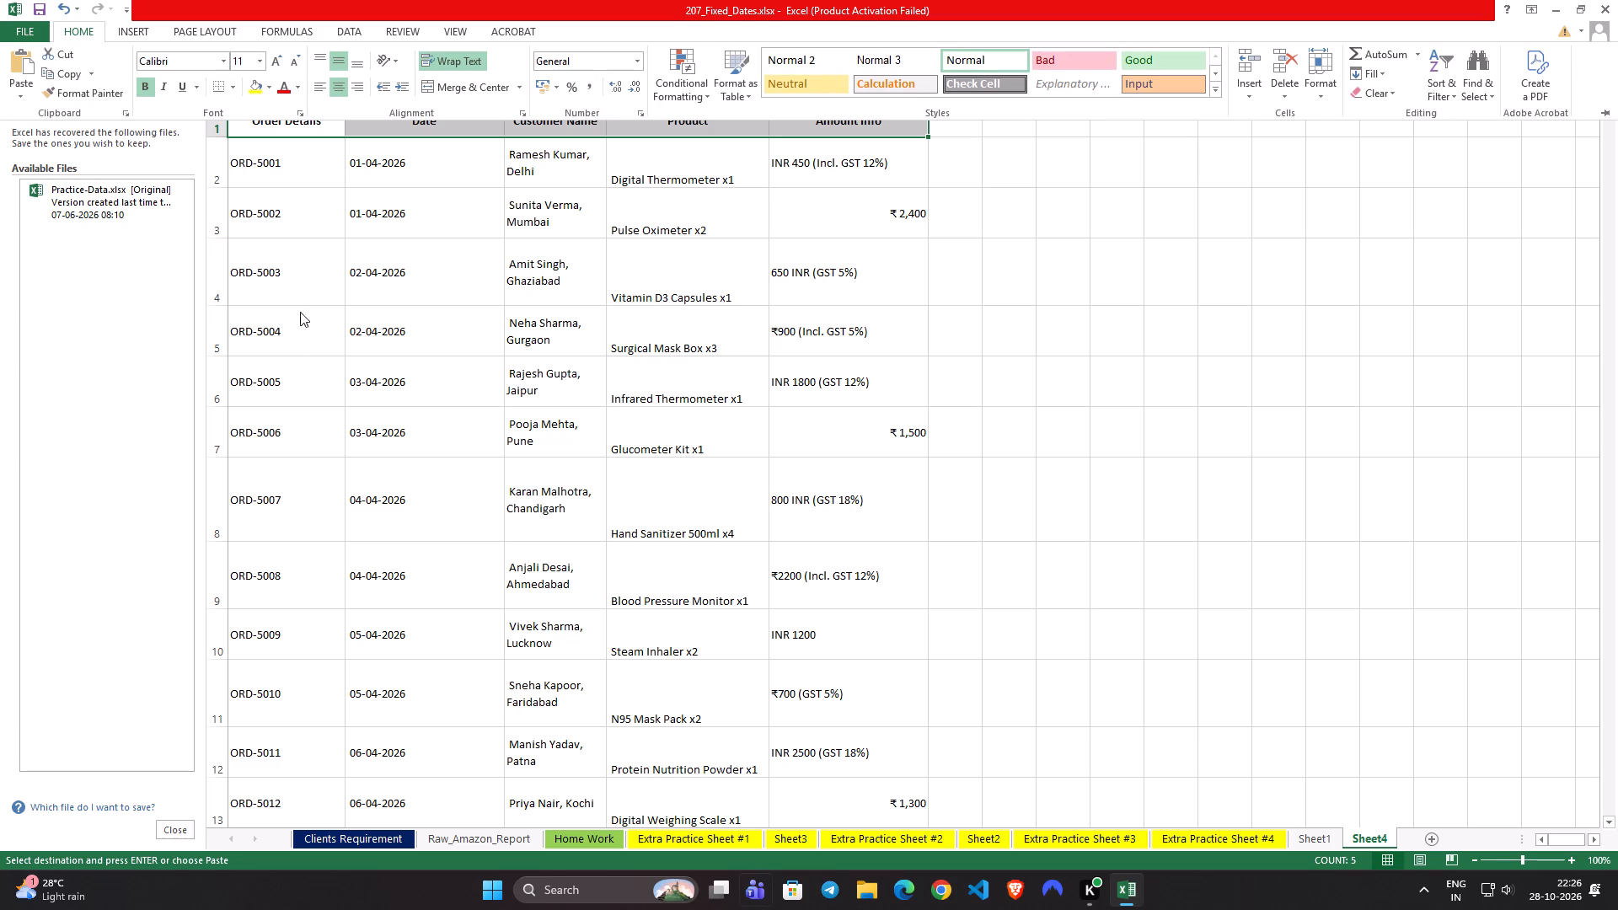
pyautogui.click(147, 90)
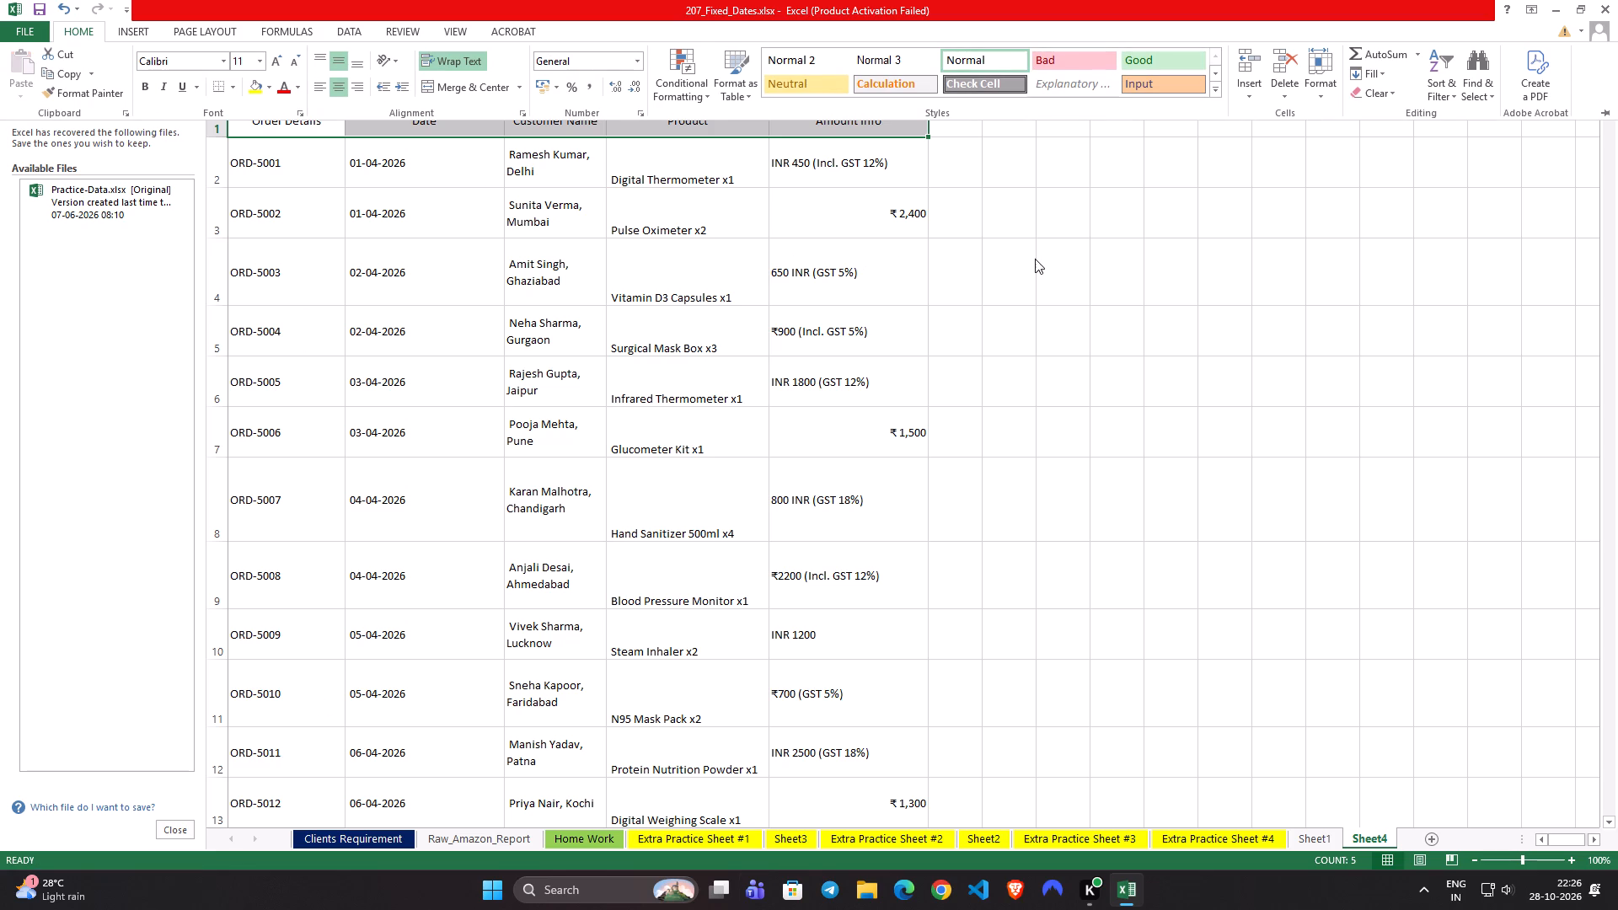
pyautogui.click(1035, 259)
pyautogui.scroll(2, 1035, 259)
pyautogui.click(1005, 169)
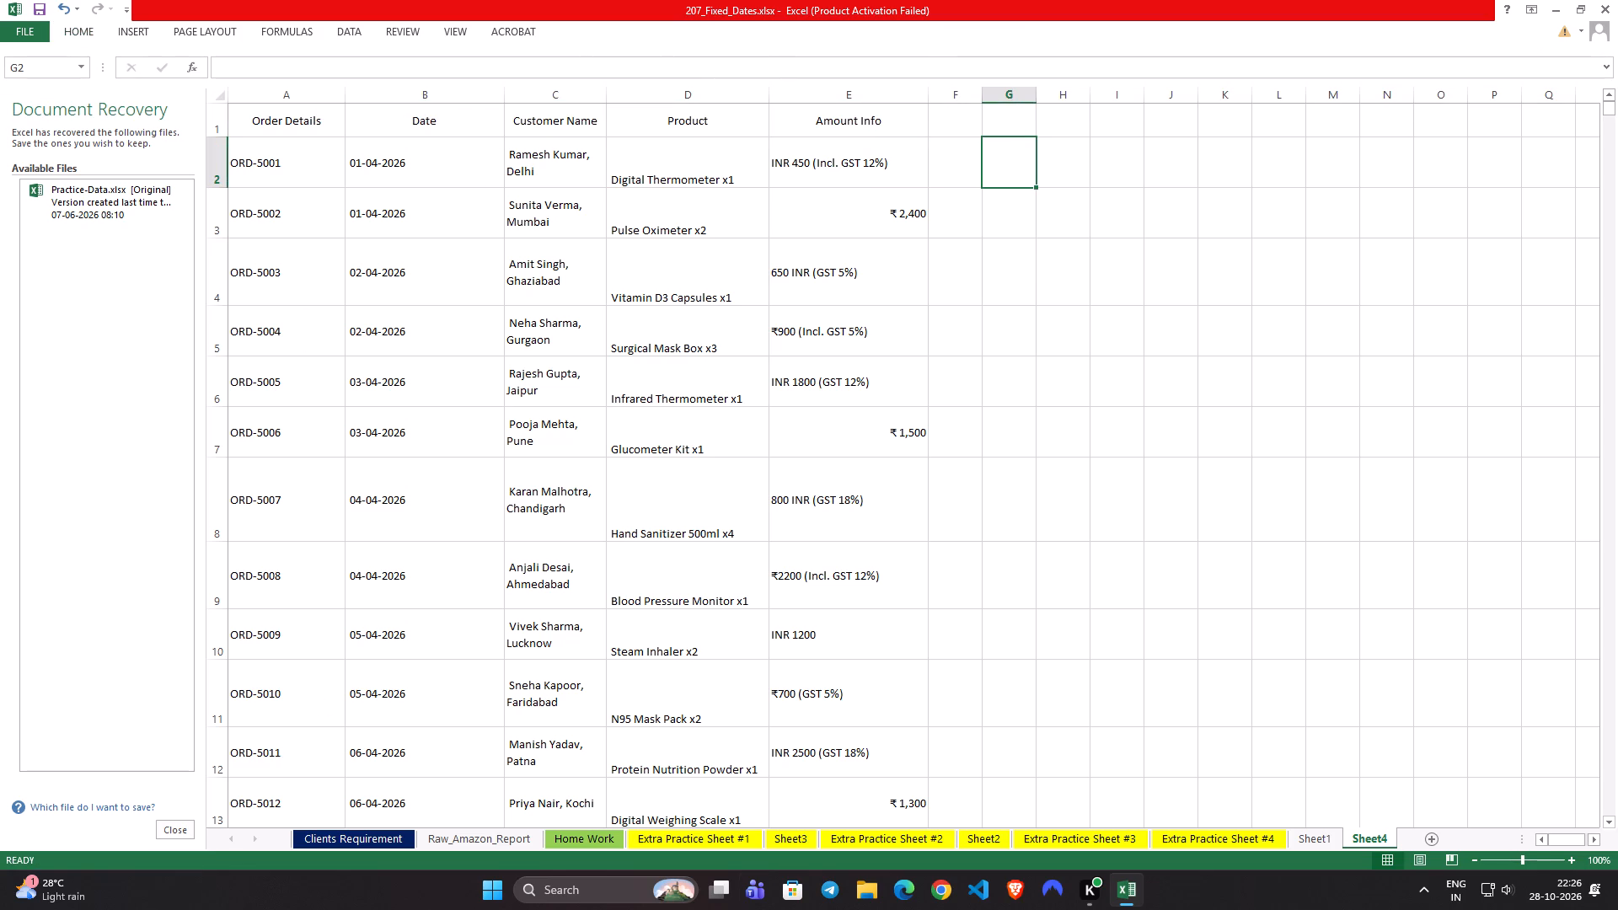
# Make the header cells A1:E1, Order Details through Amount Info, bold on Sheet4.
pyautogui.moveTo(244, 121); pyautogui.dragTo(811, 129)
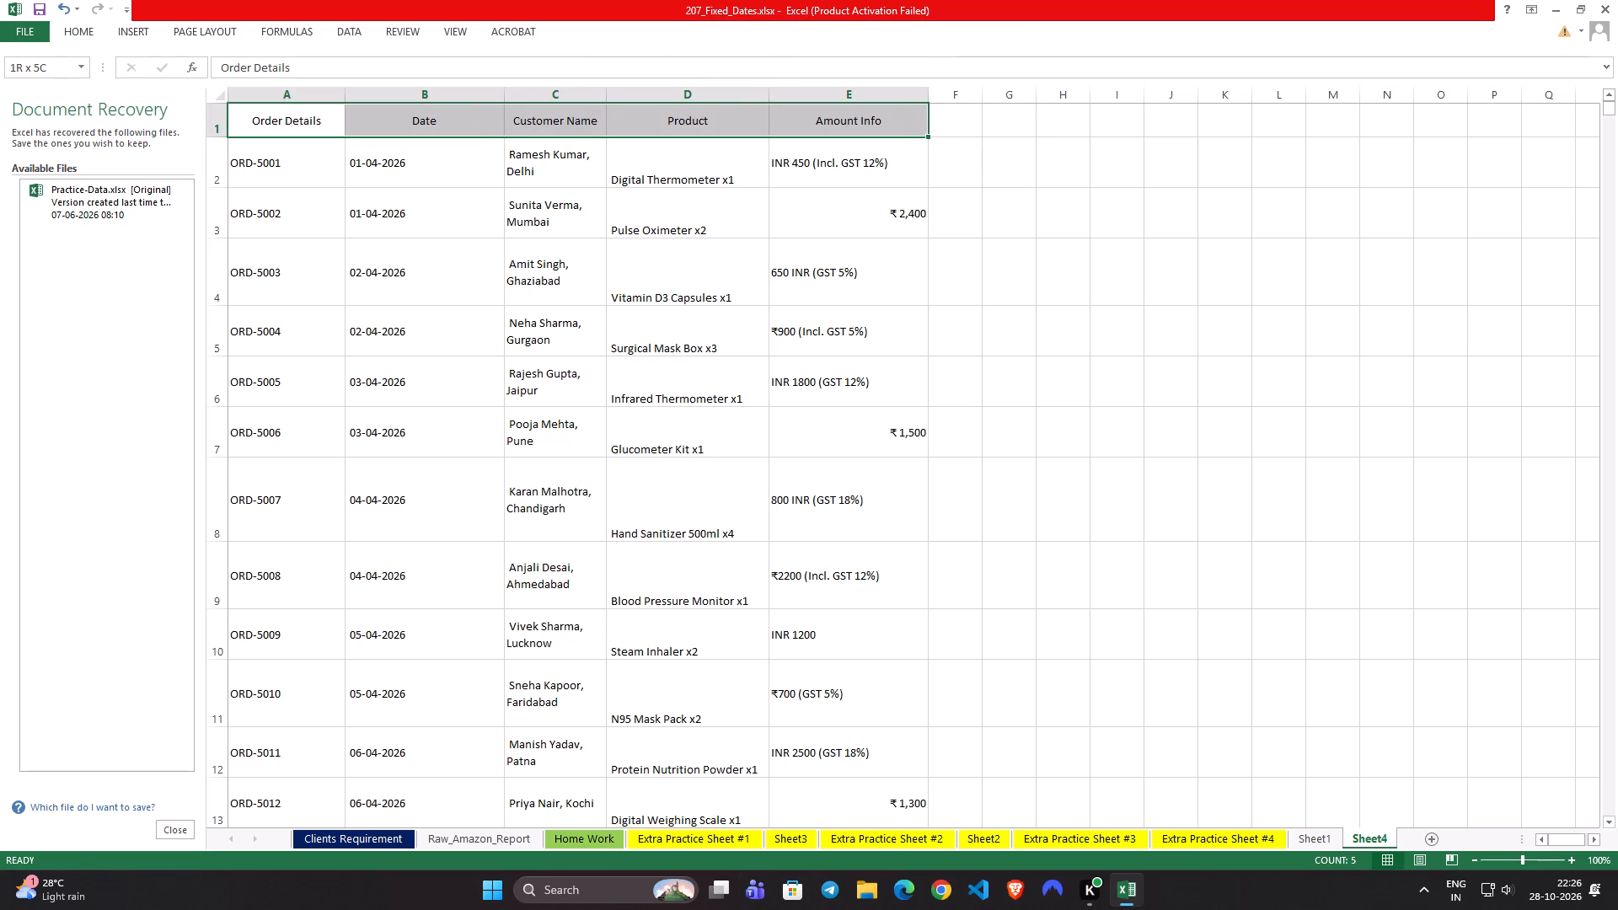
pyautogui.click(80, 29)
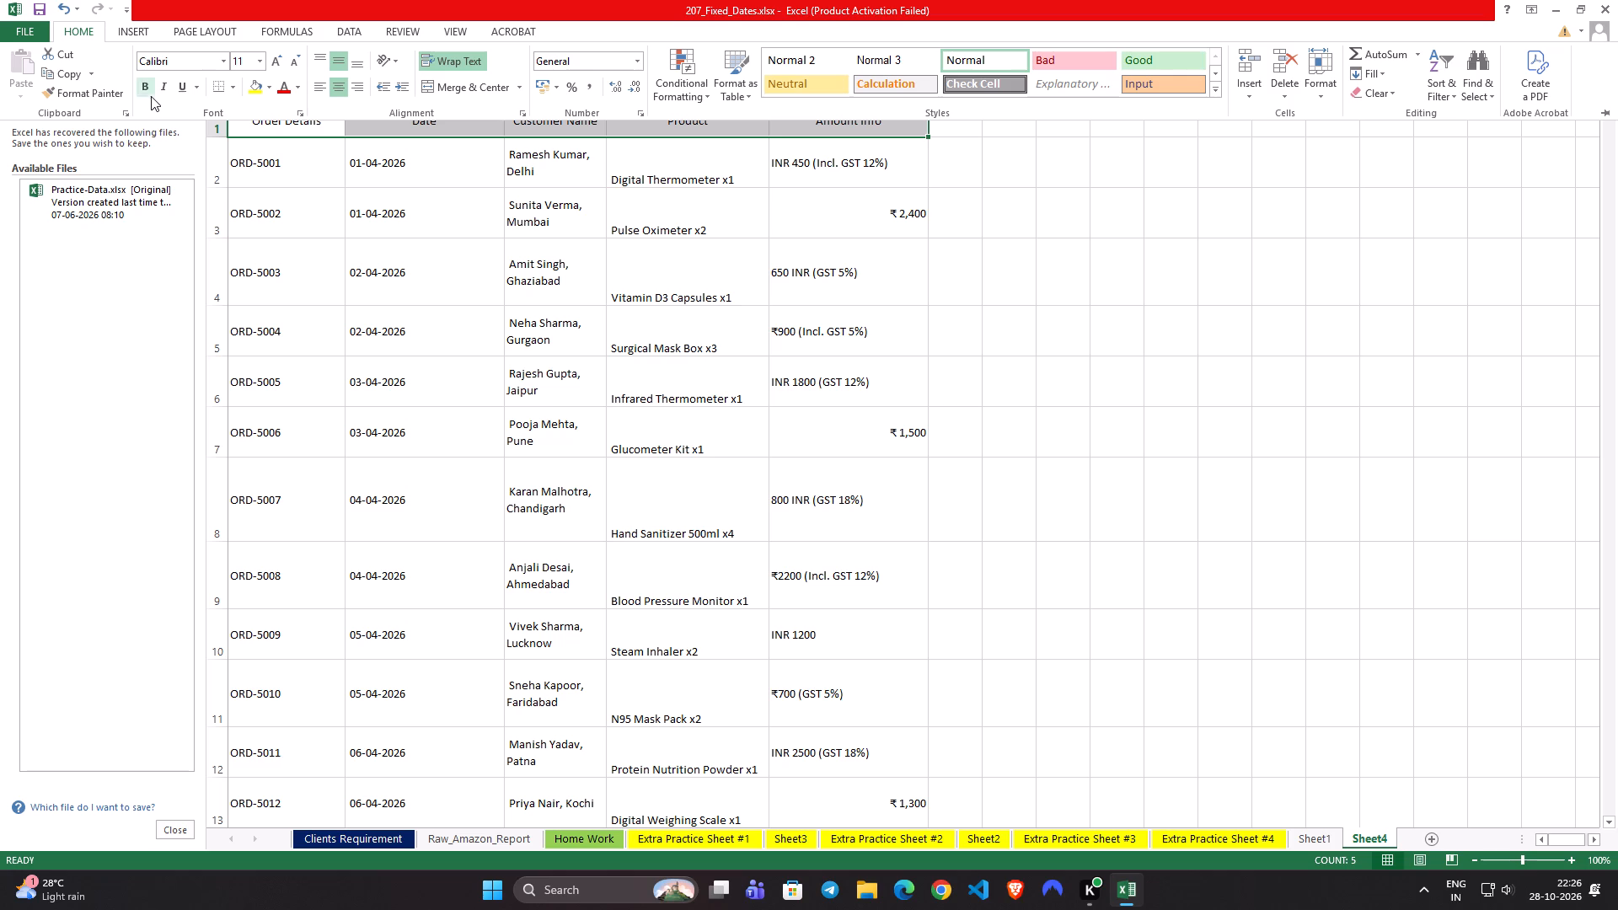
pyautogui.click(151, 94)
pyautogui.scroll(3, 971, 274)
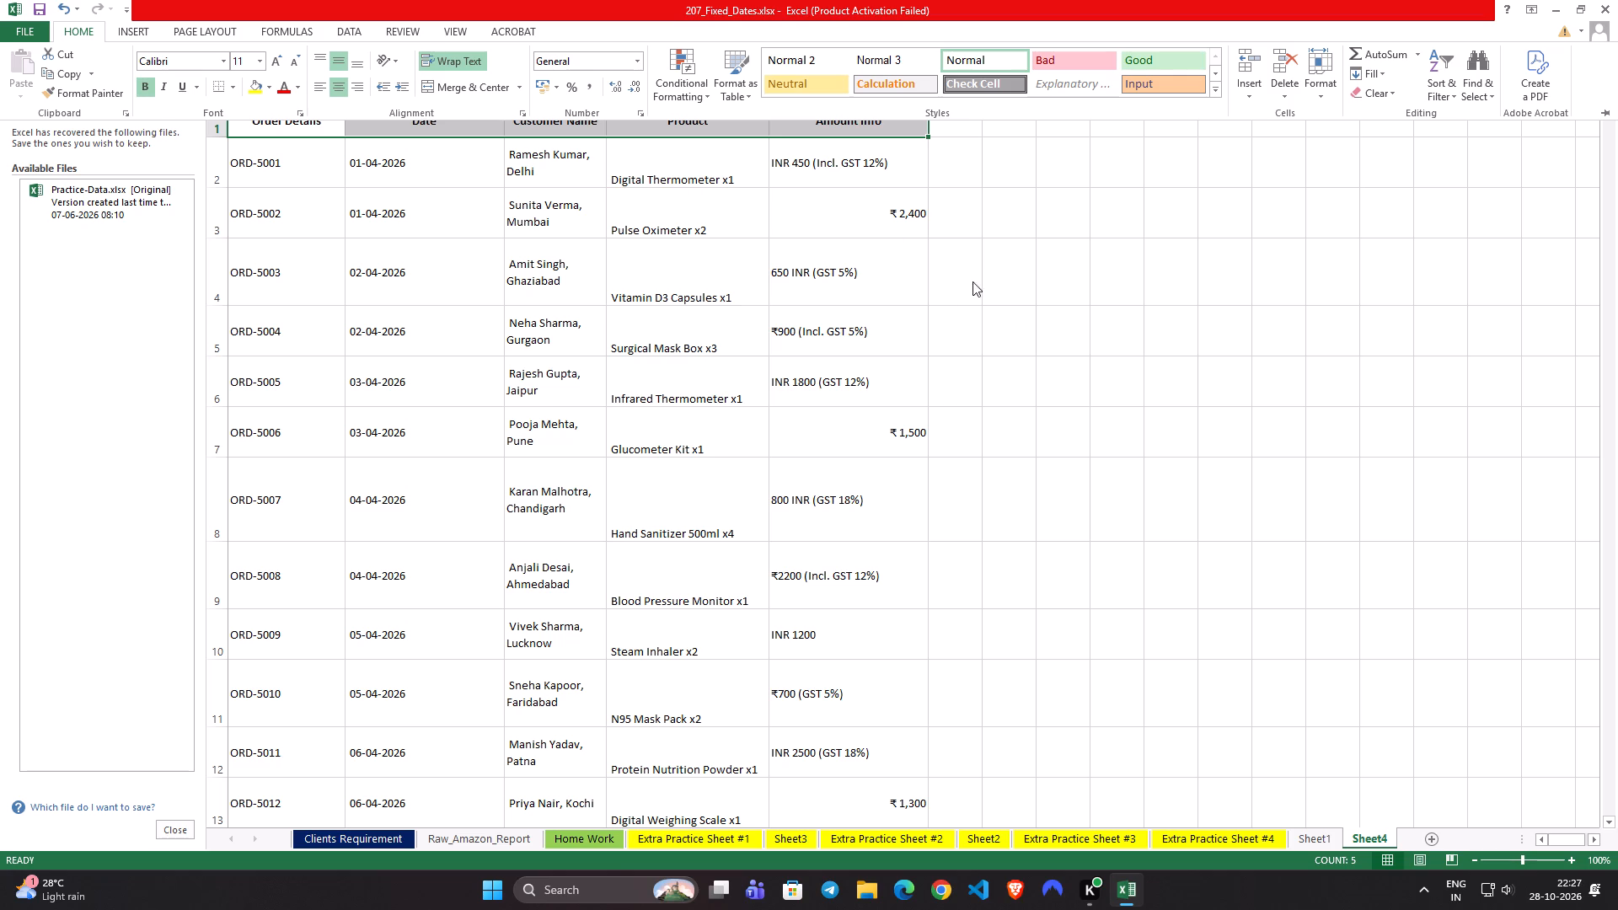
pyautogui.scroll(3, 782, 310)
pyautogui.click(1165, 297)
pyautogui.scroll(3, 743, 334)
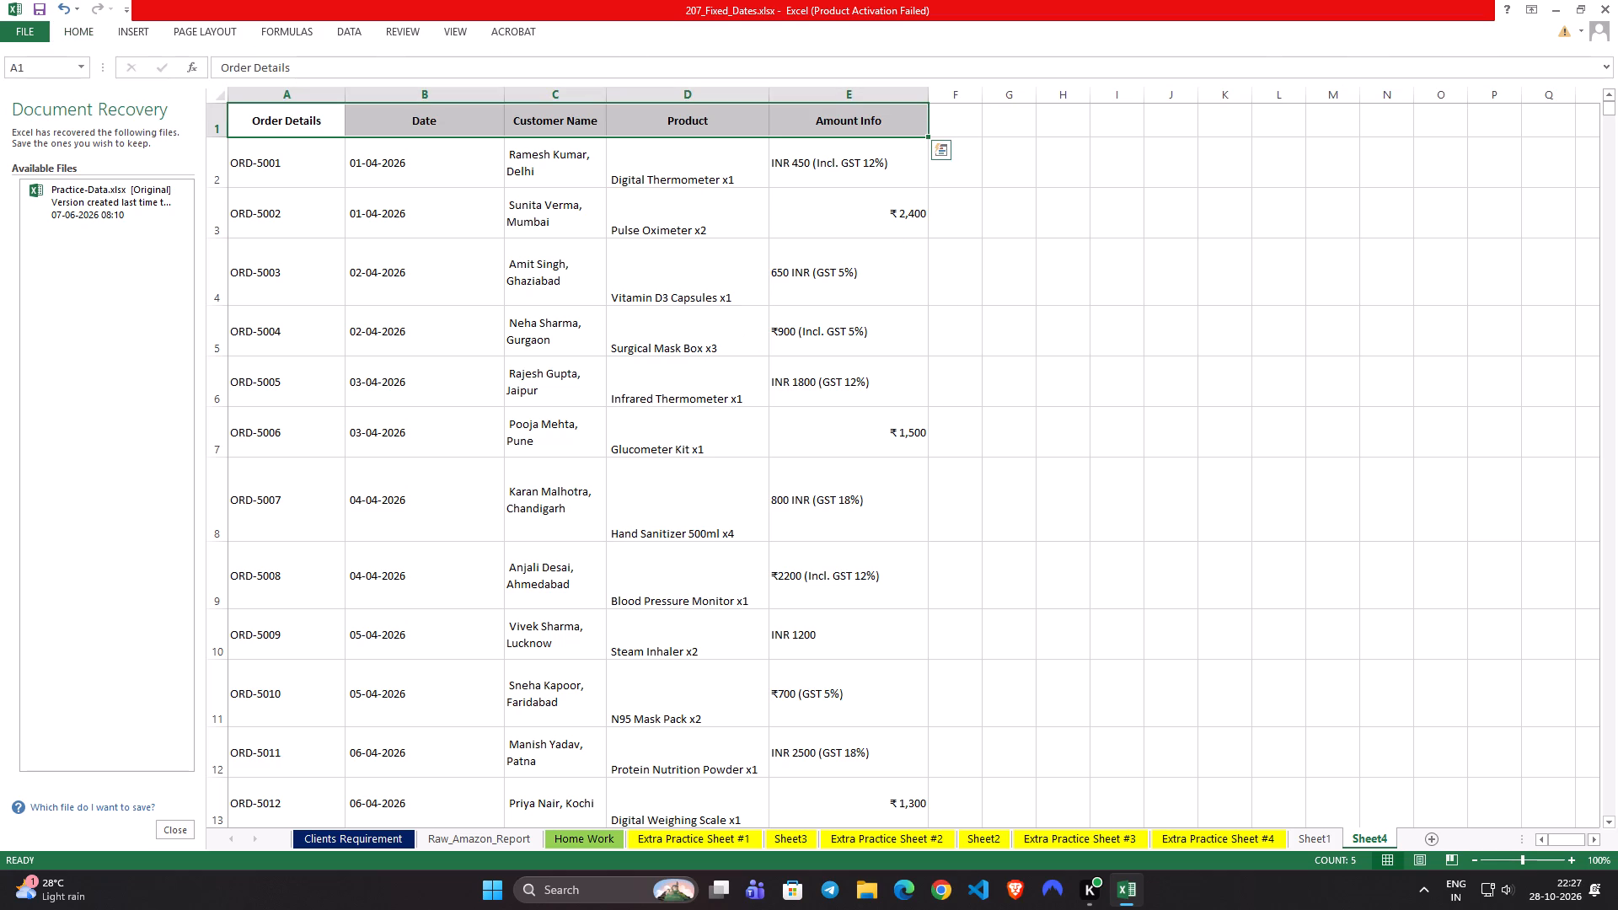
pyautogui.click(972, 123)
pyautogui.scroll(2, 341, 311)
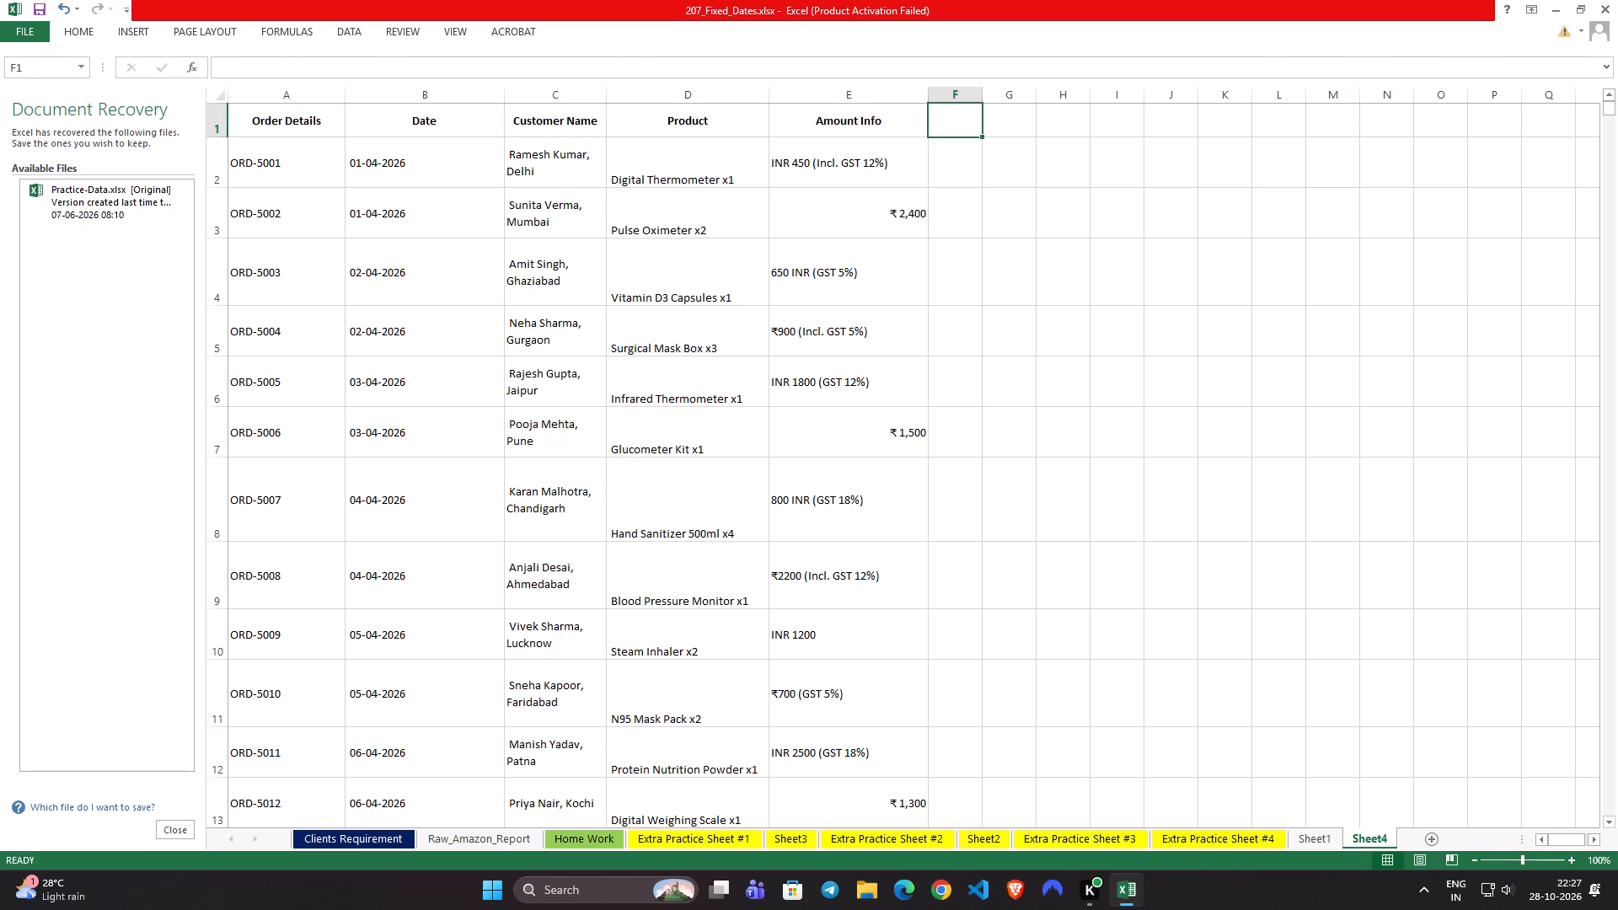
# Set the font size of the header cells A1:E1 on Sheet4 to 12.
pyautogui.moveTo(241, 115); pyautogui.dragTo(837, 112)
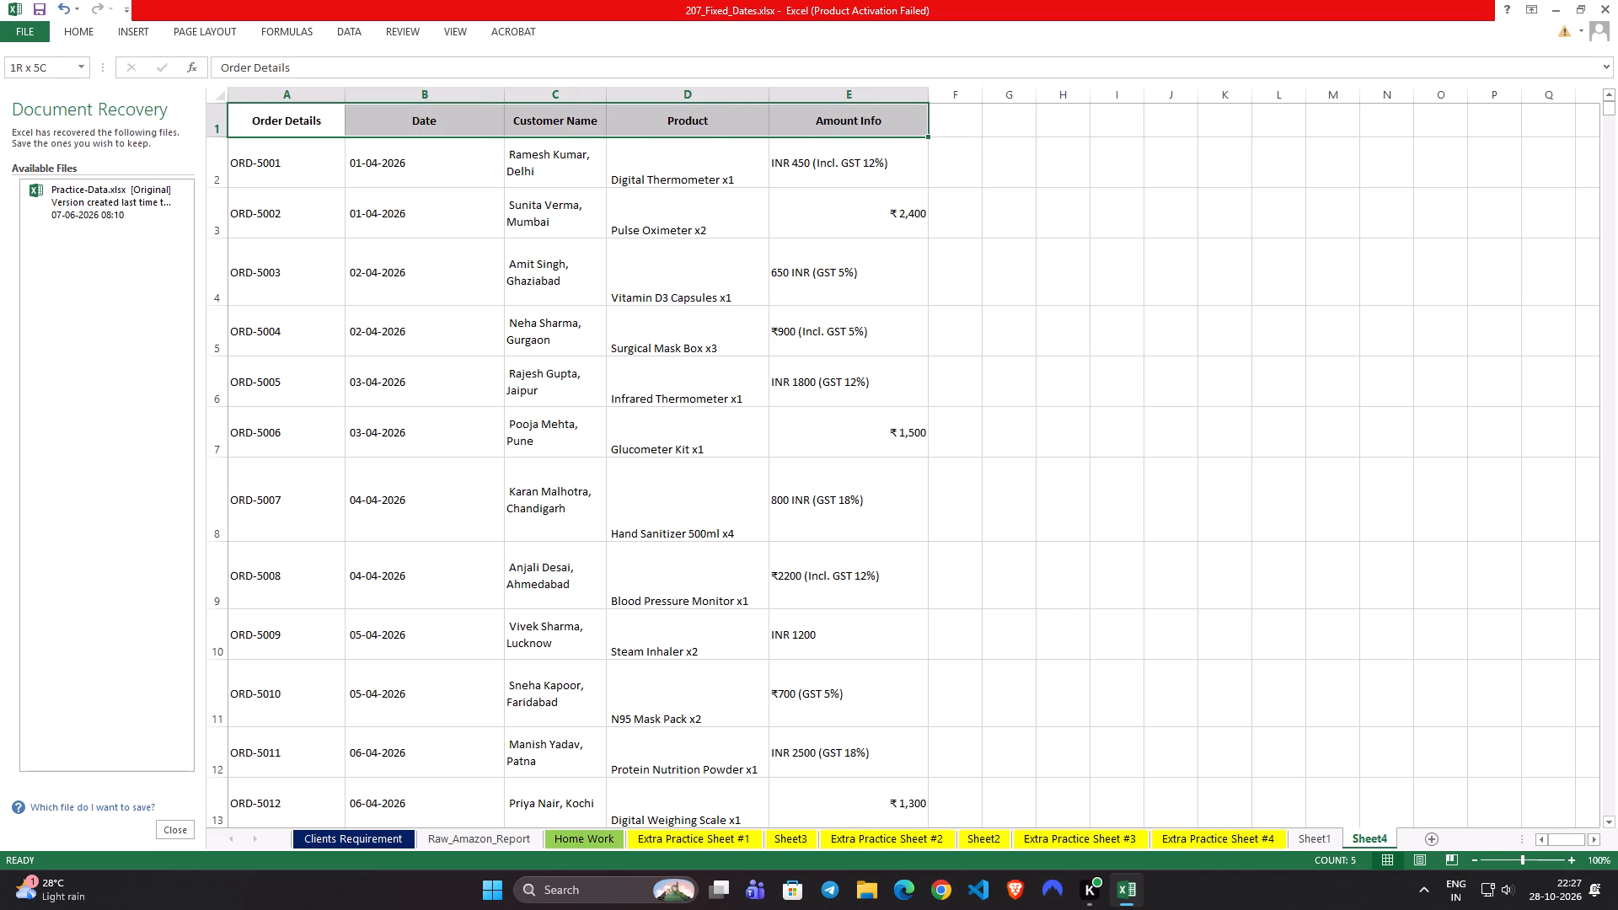
pyautogui.click(72, 28)
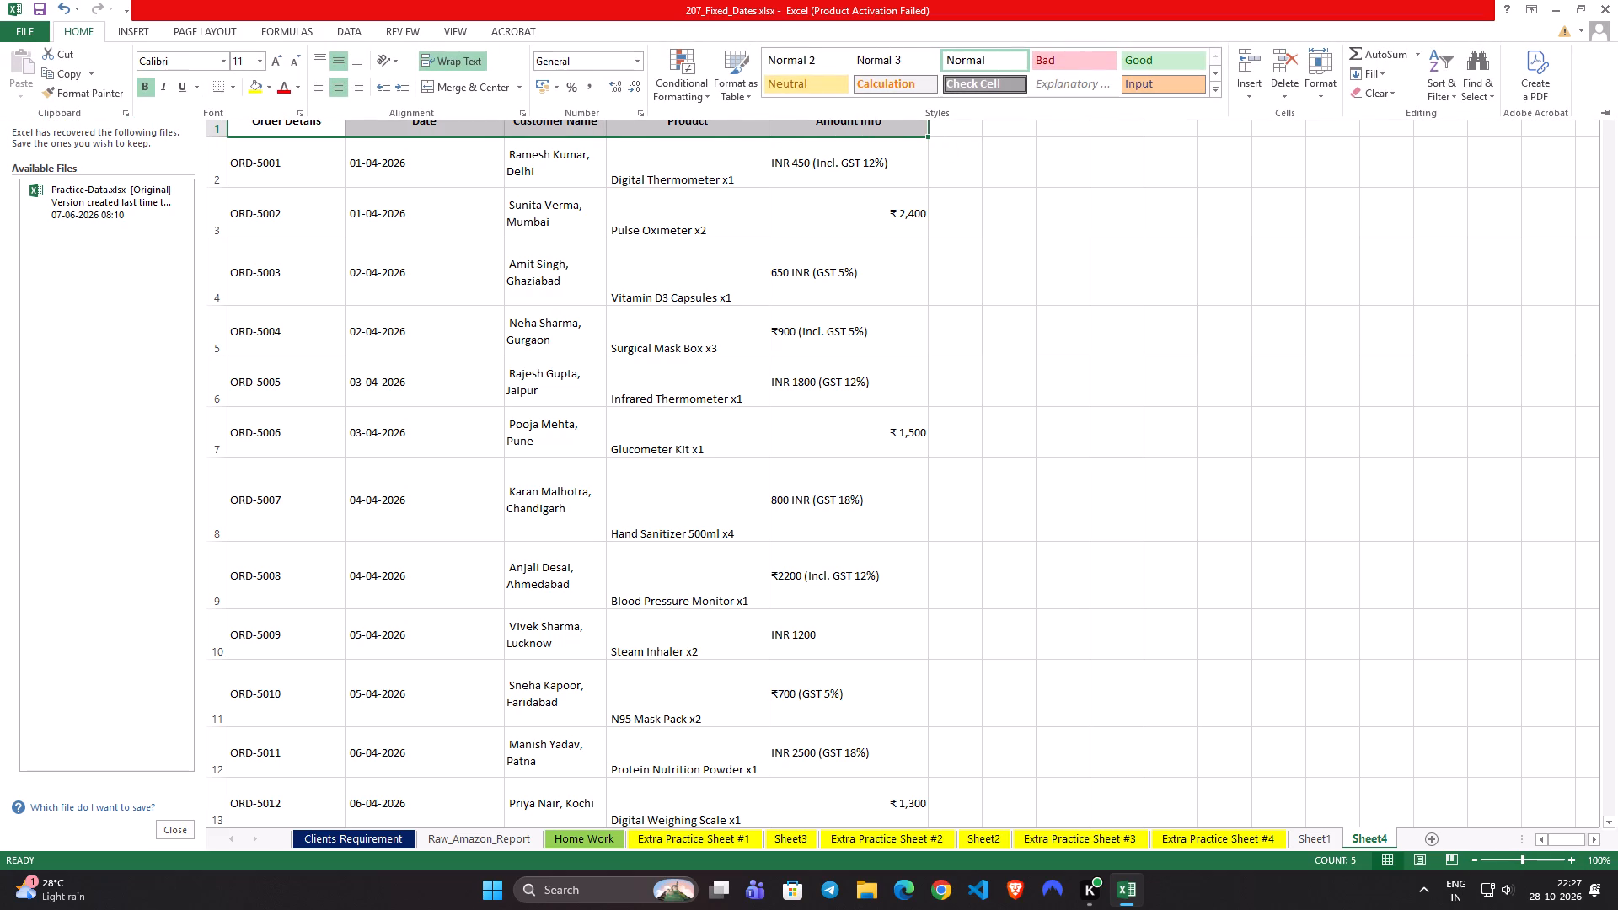
pyautogui.click(260, 58)
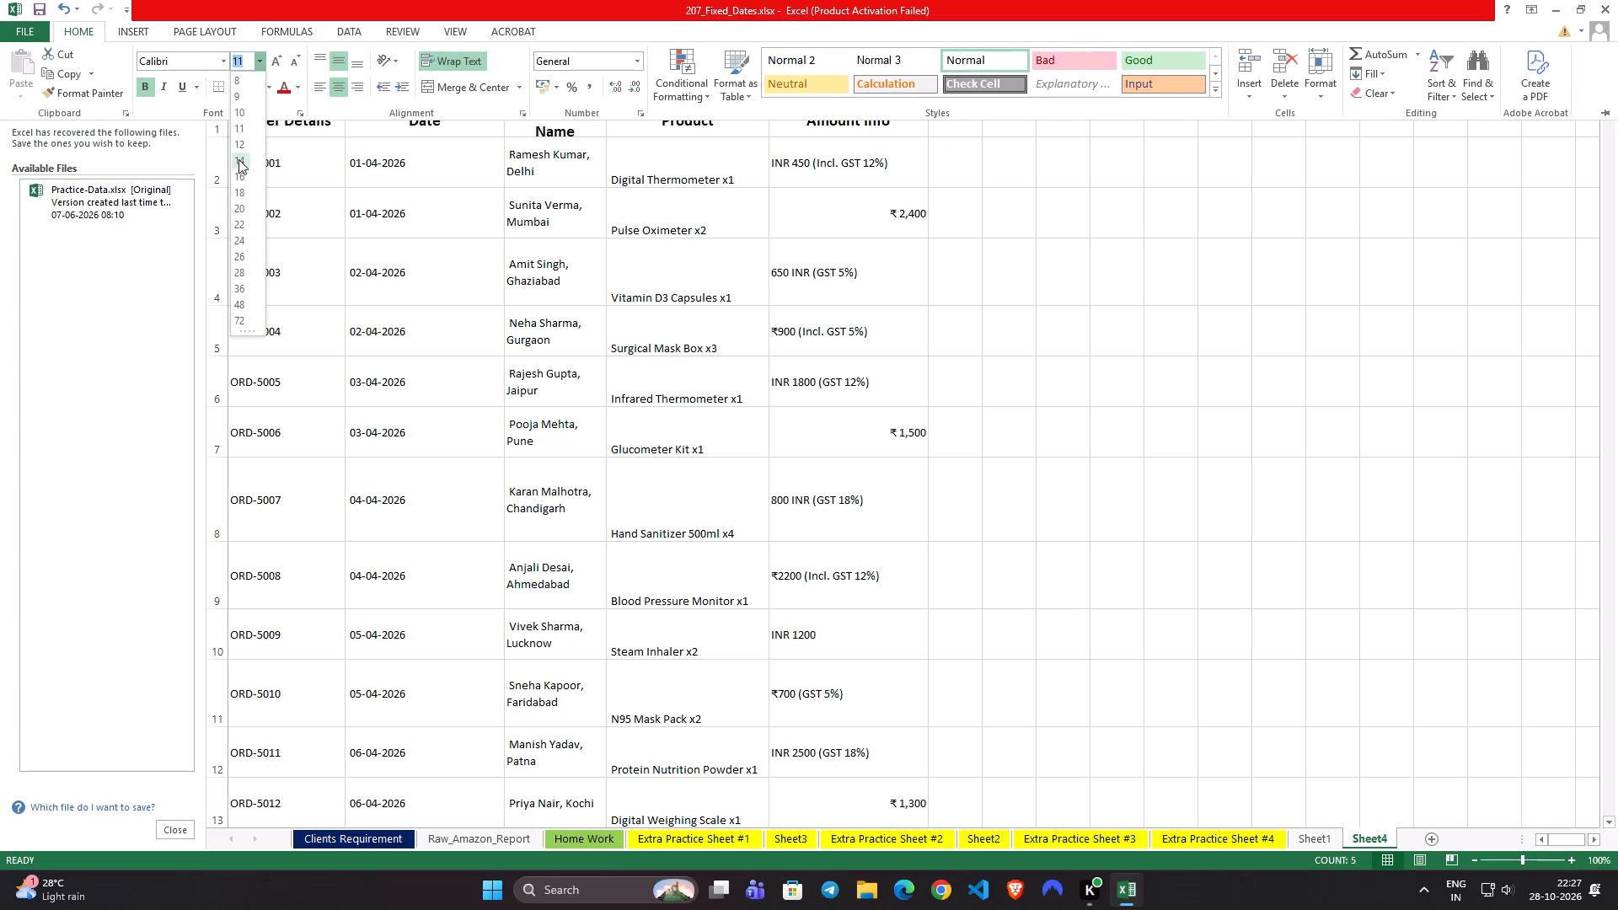
pyautogui.click(241, 142)
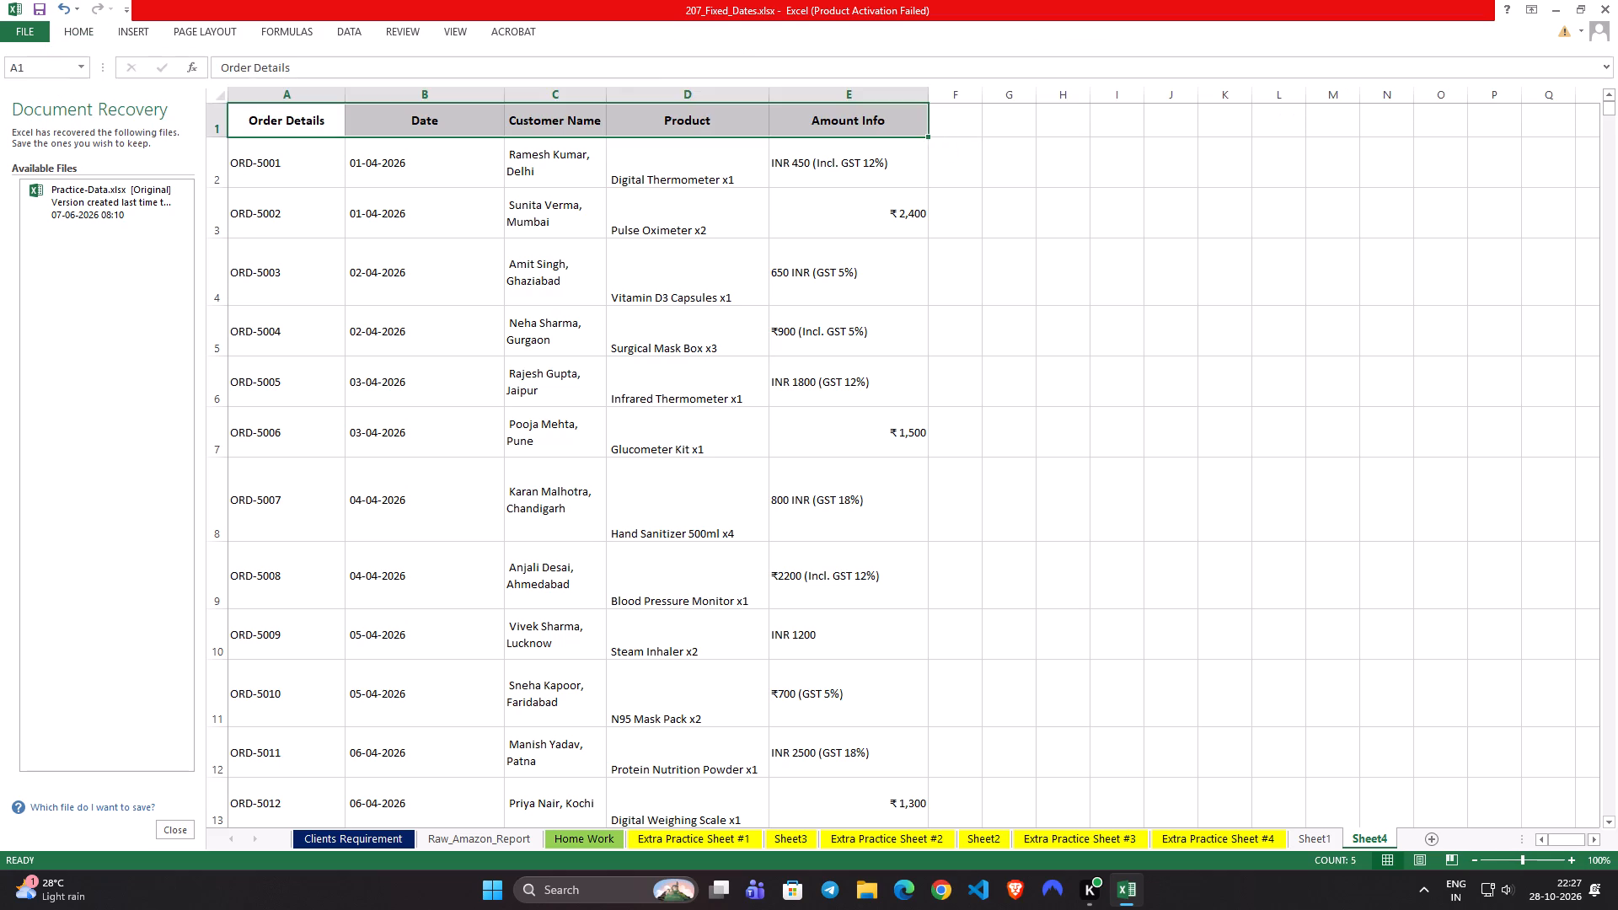
pyautogui.click(1125, 253)
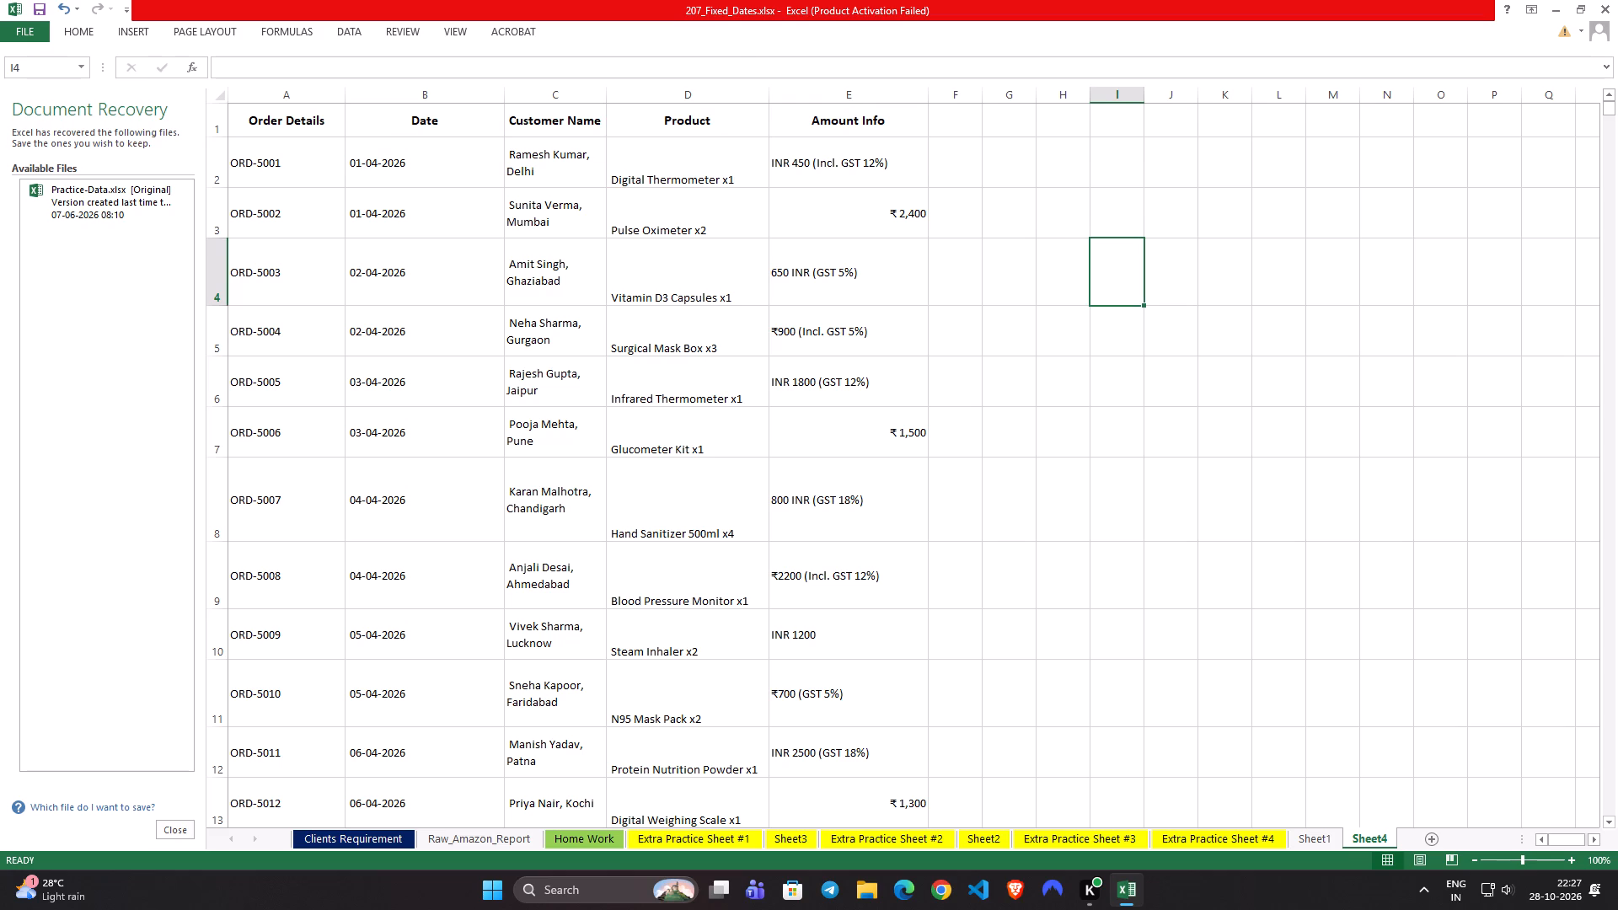
# Look through the Sheet4 order rows down to the last record, checking the Amount Info column, and return to the header row.
pyautogui.scroll(-3, 635, 361)
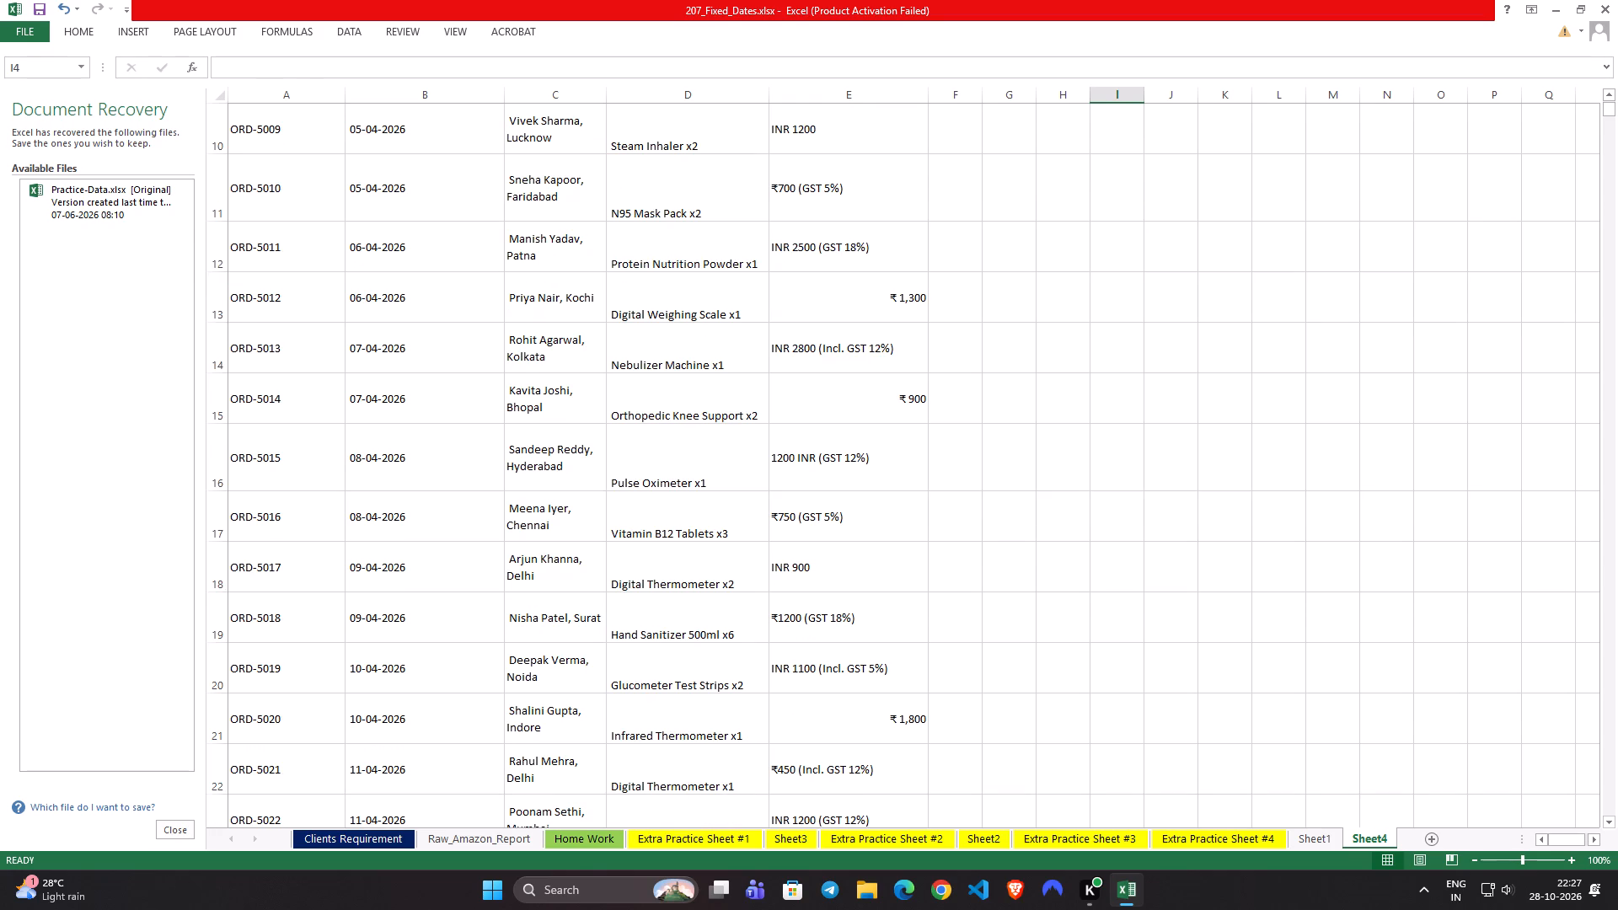
pyautogui.click(813, 631)
pyautogui.scroll(-3, 813, 631)
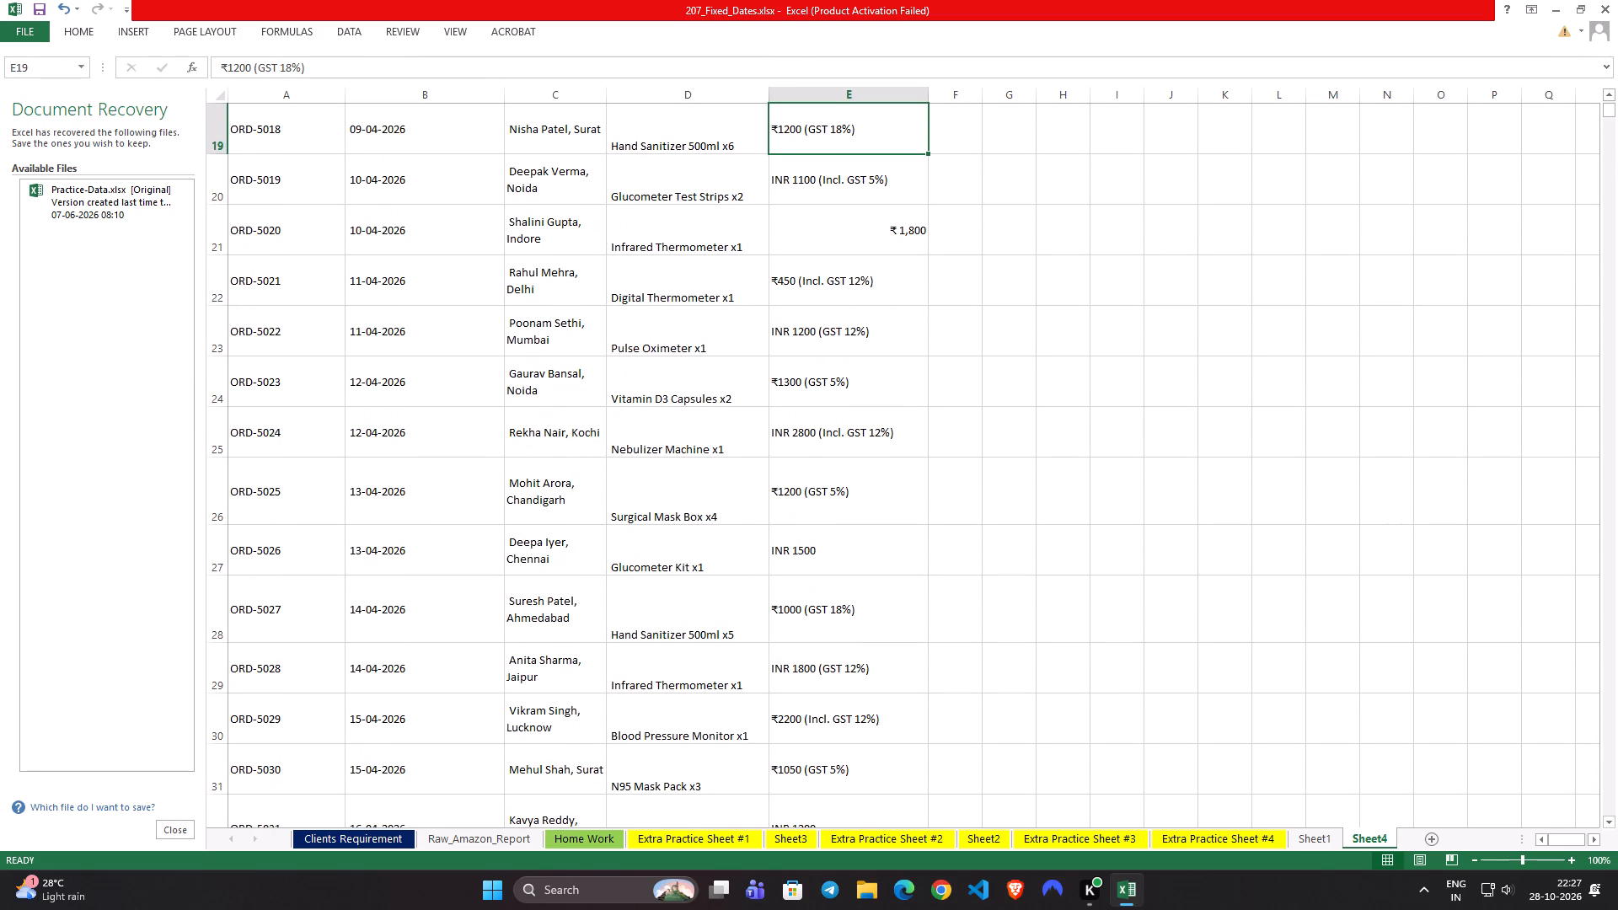
pyautogui.scroll(-3, 860, 644)
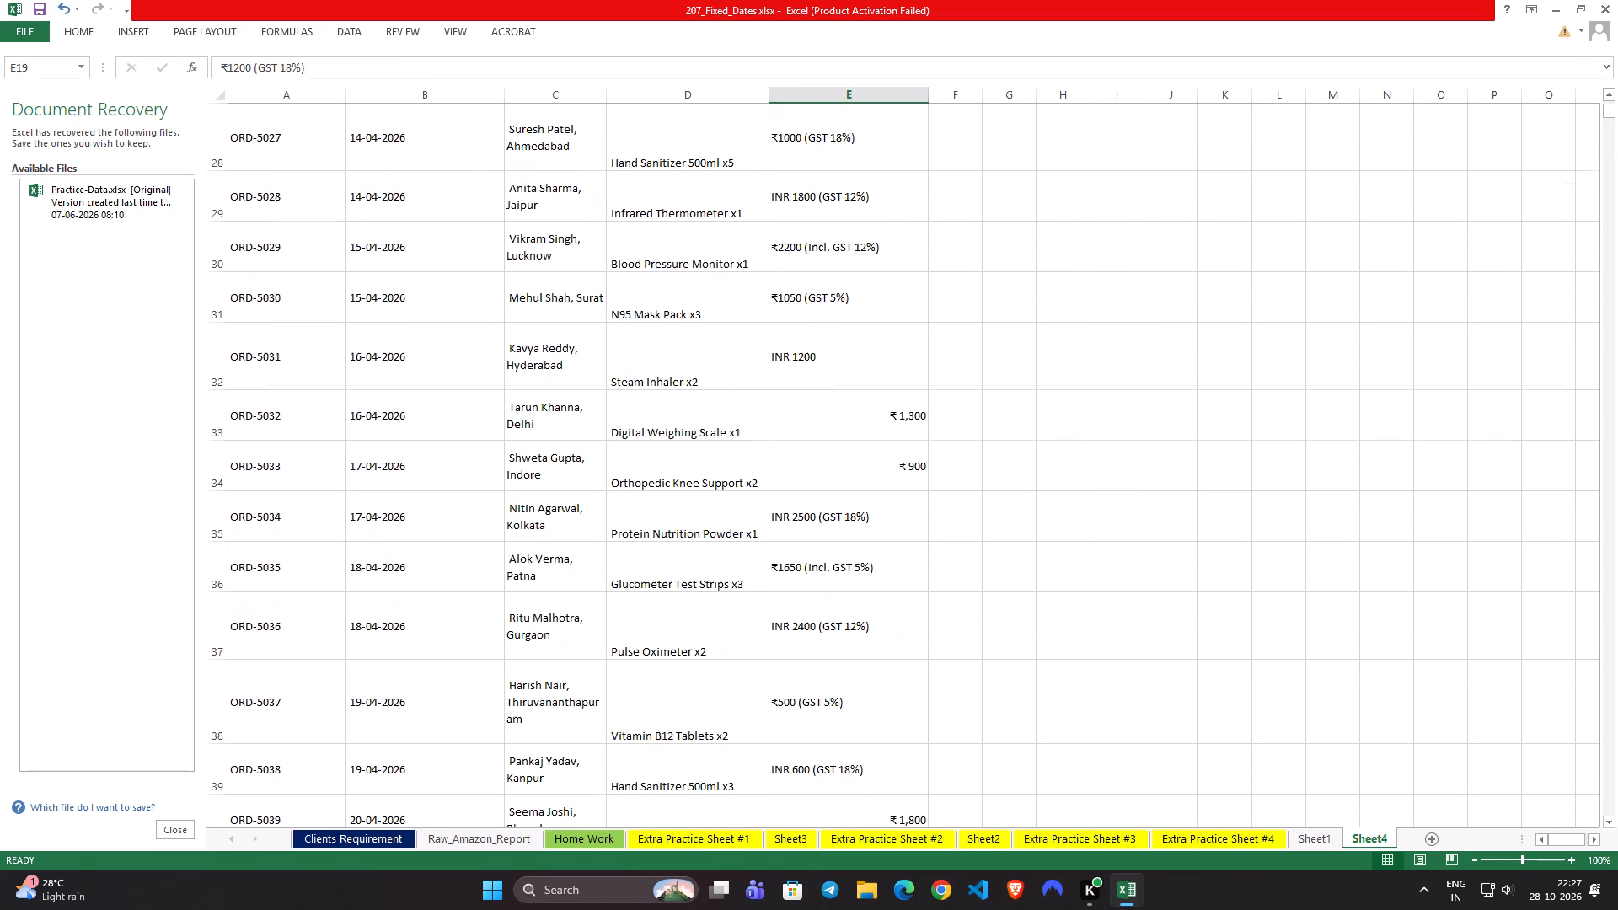
pyautogui.scroll(-19, 860, 644)
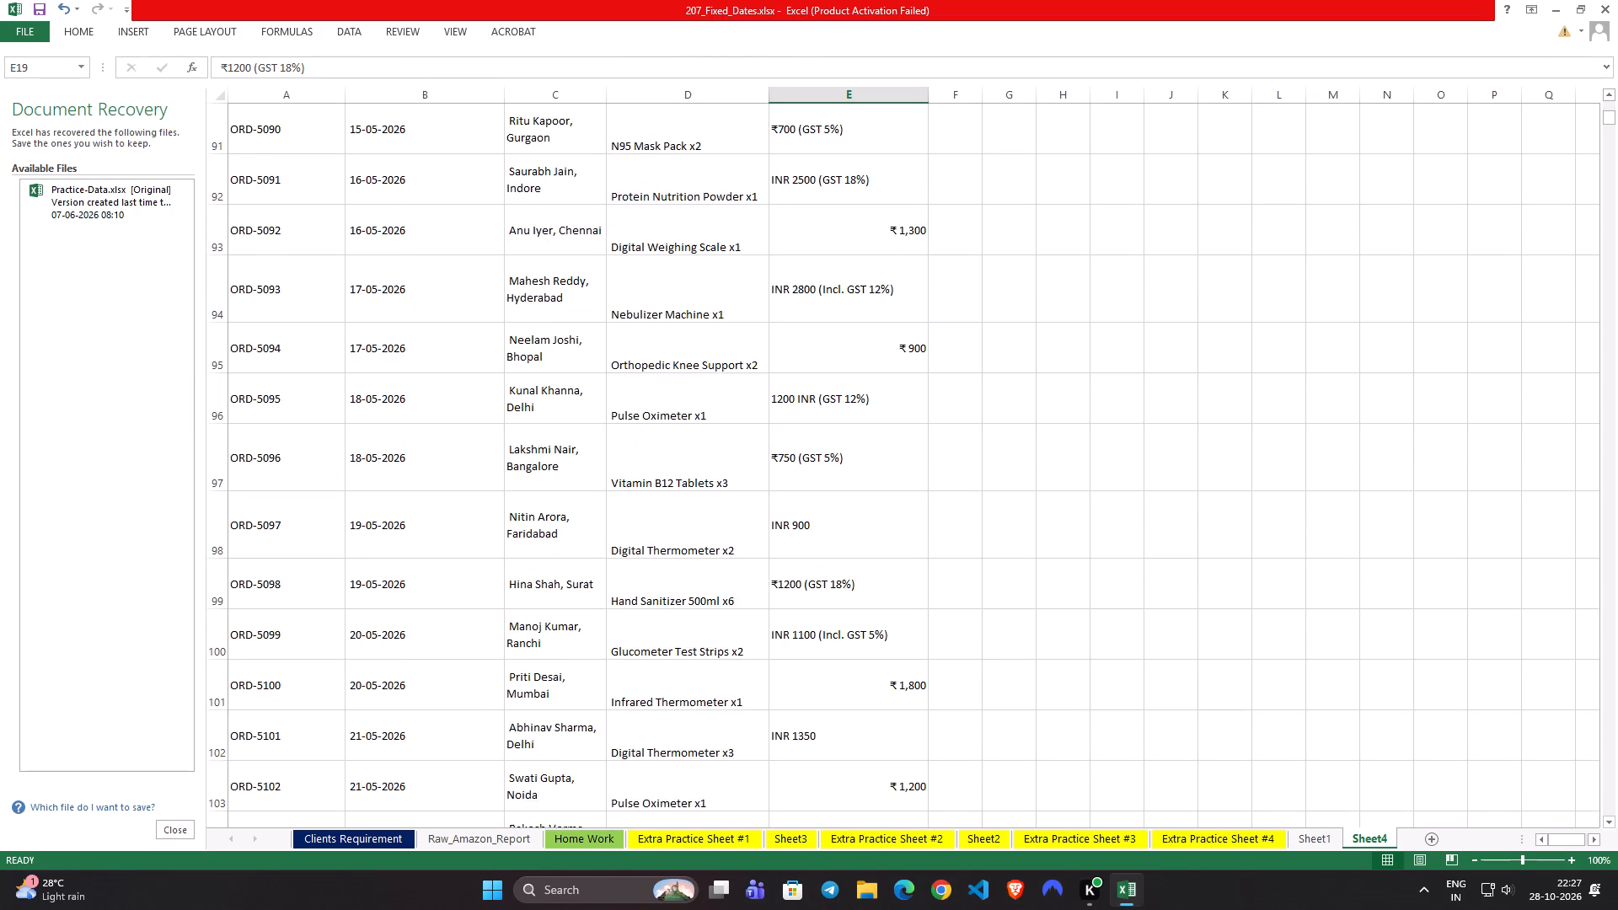
pyautogui.scroll(-7, 860, 644)
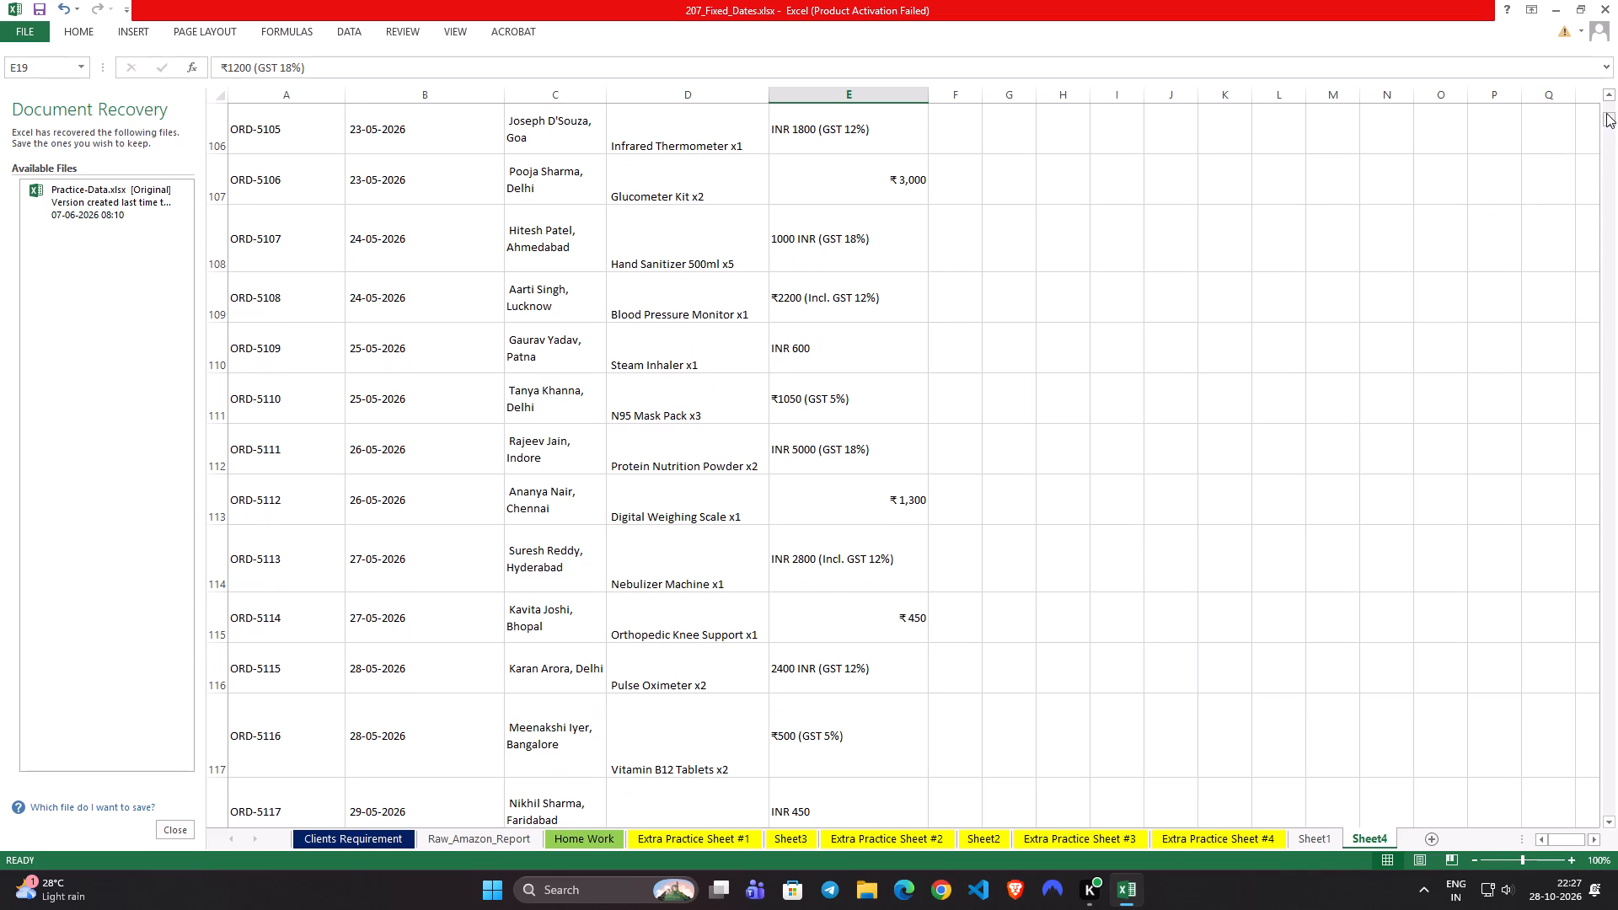
pyautogui.moveTo(1606, 113); pyautogui.dragTo(1591, 593)
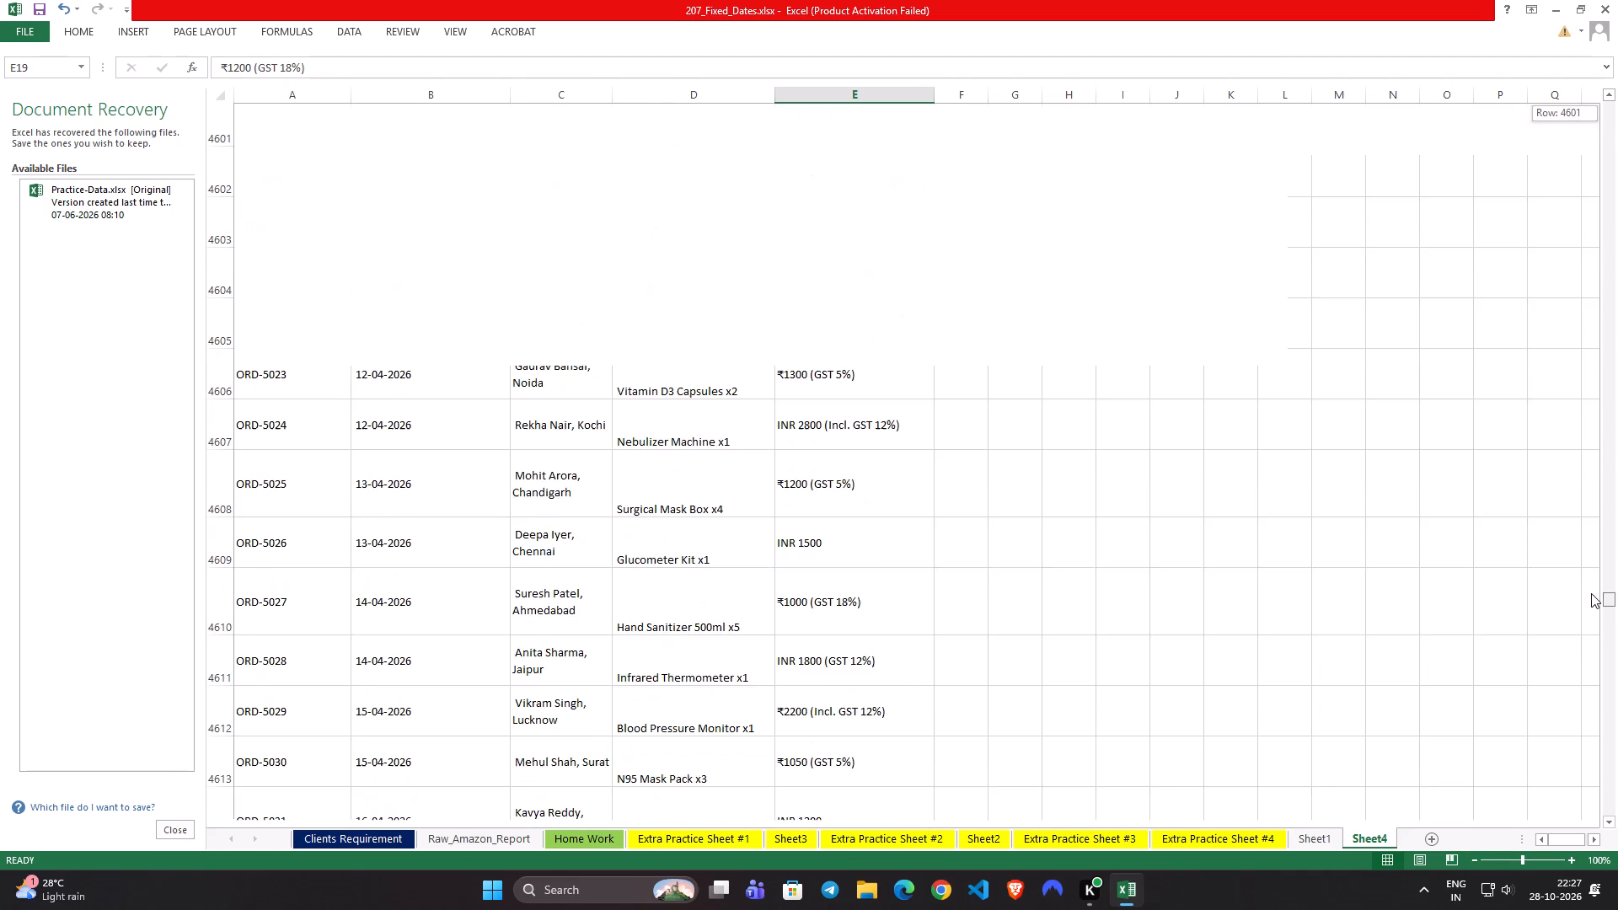
pyautogui.moveTo(1591, 593); pyautogui.dragTo(1599, 797)
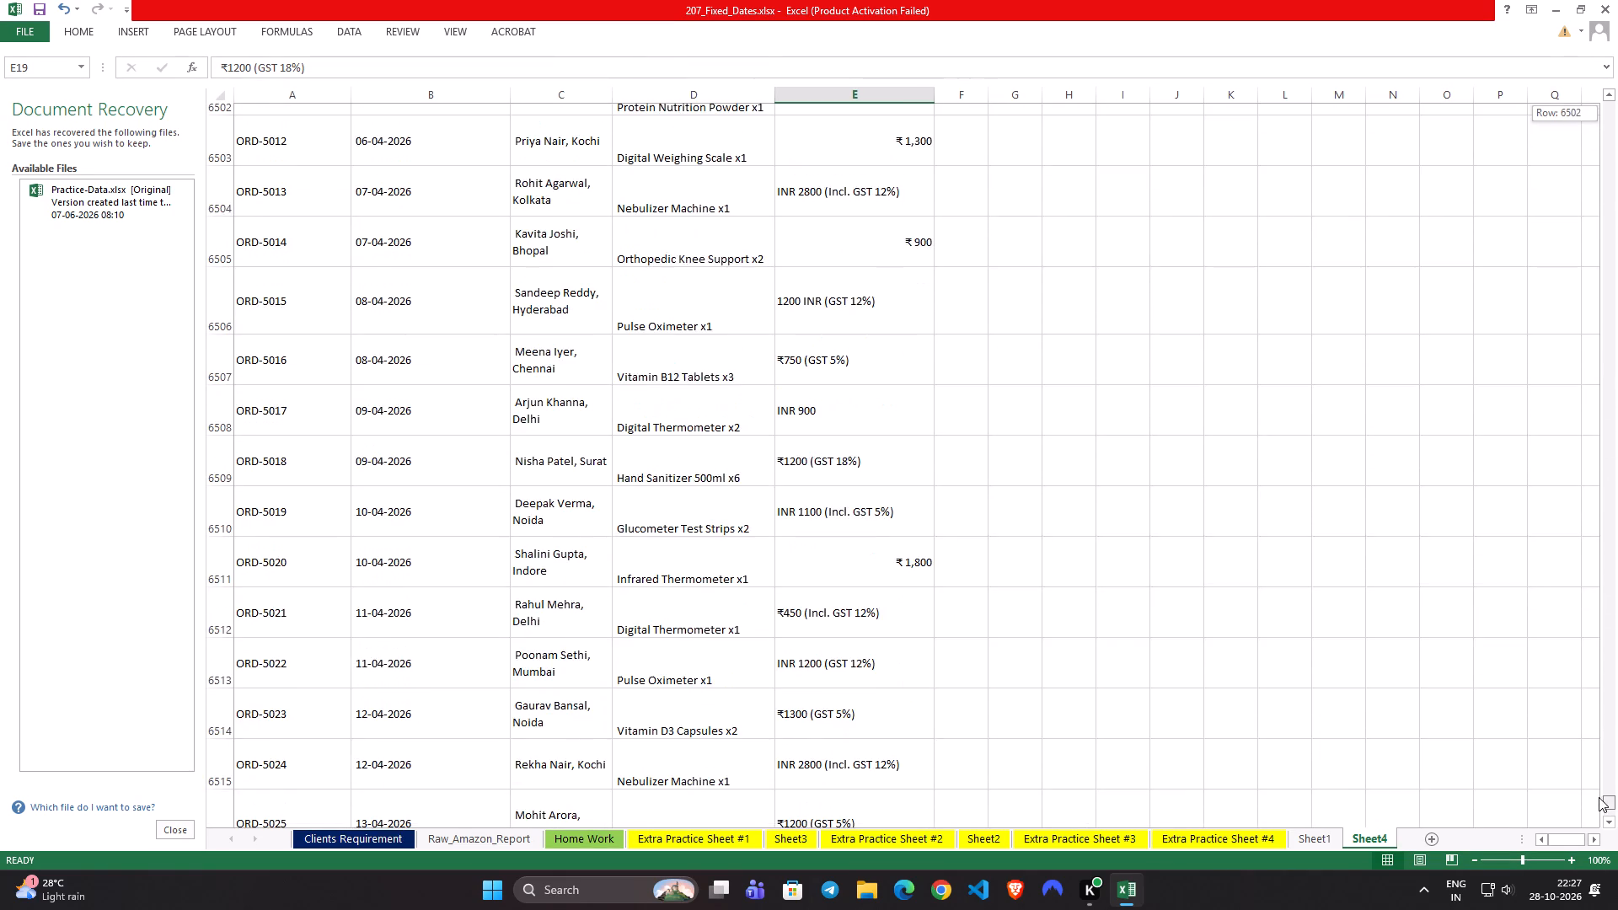
pyautogui.moveTo(1599, 797); pyautogui.dragTo(1600, 848)
pyautogui.scroll(-3, 1074, 745)
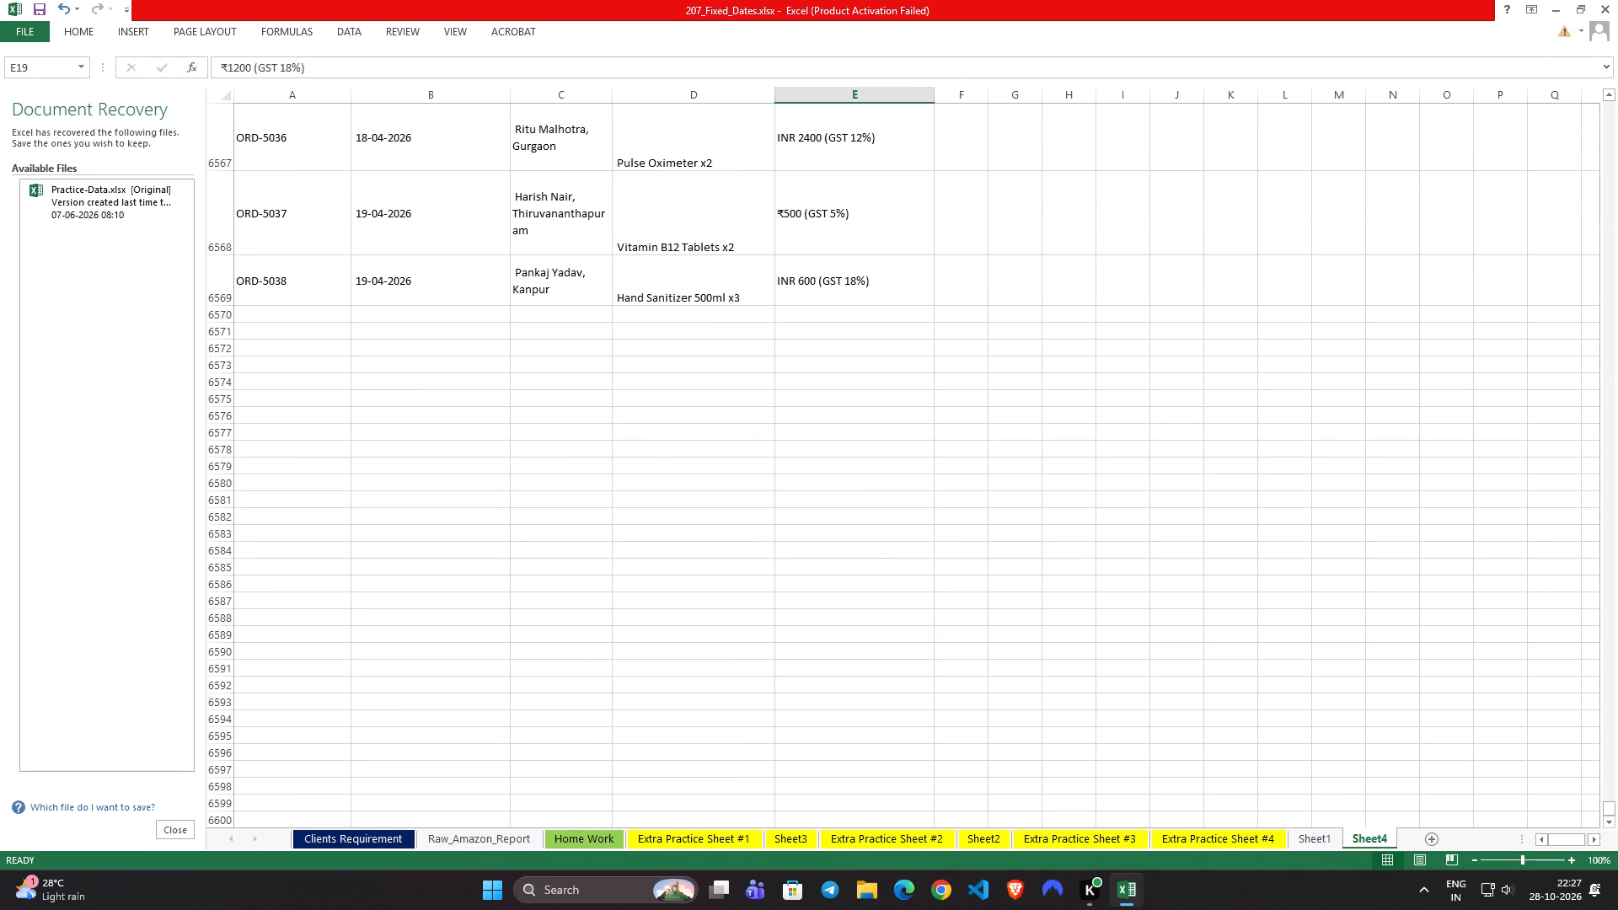
pyautogui.scroll(2, 925, 697)
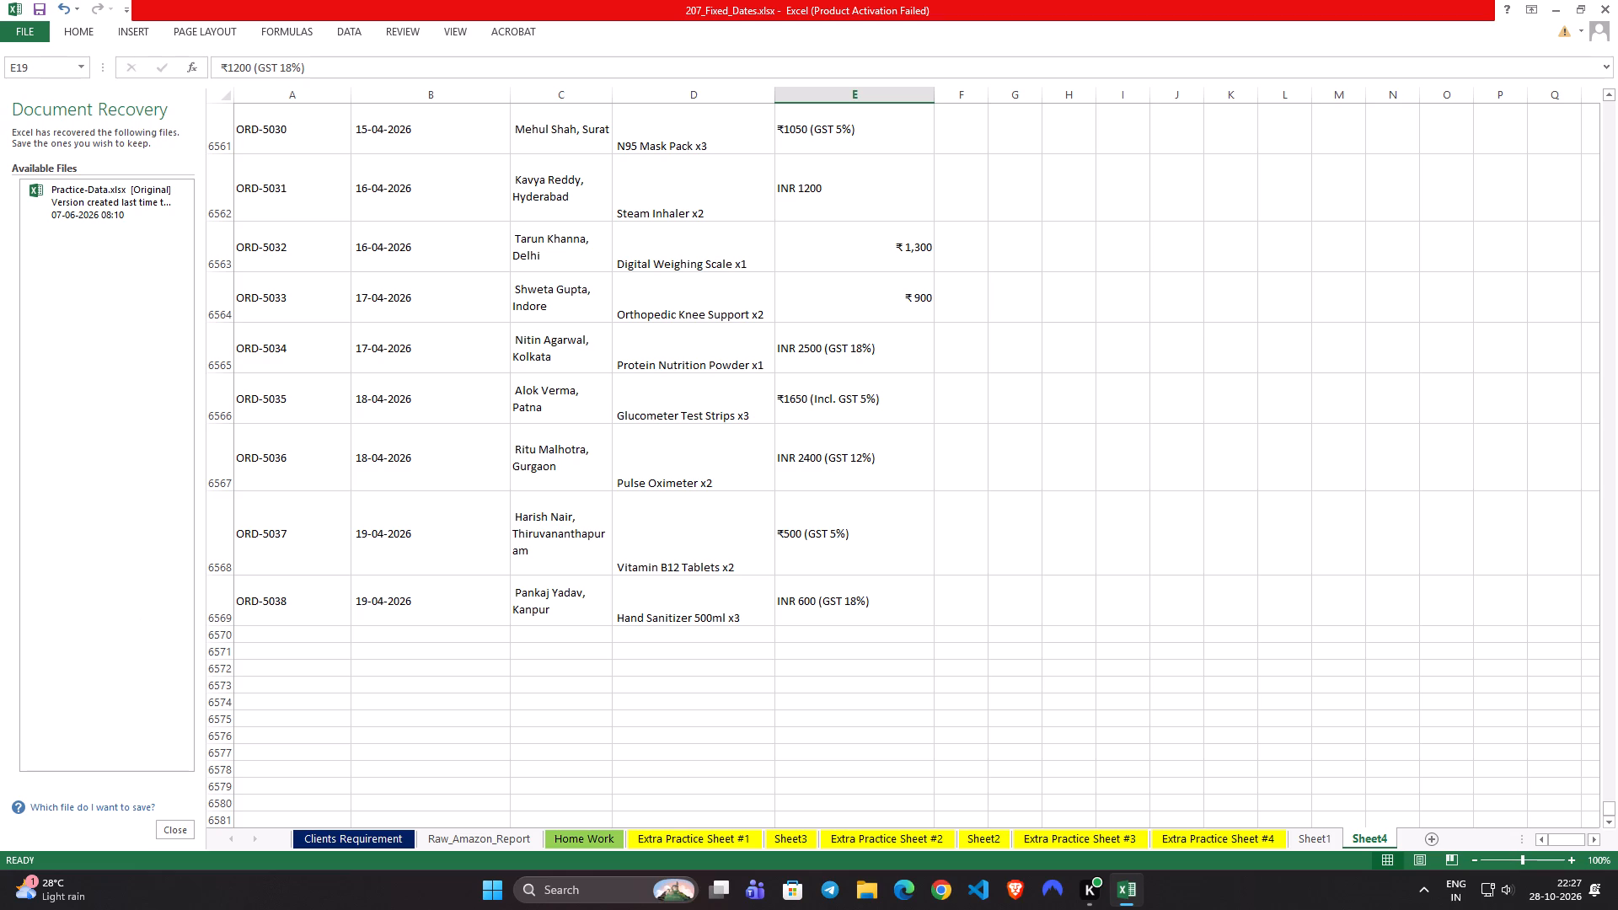
pyautogui.click(876, 614)
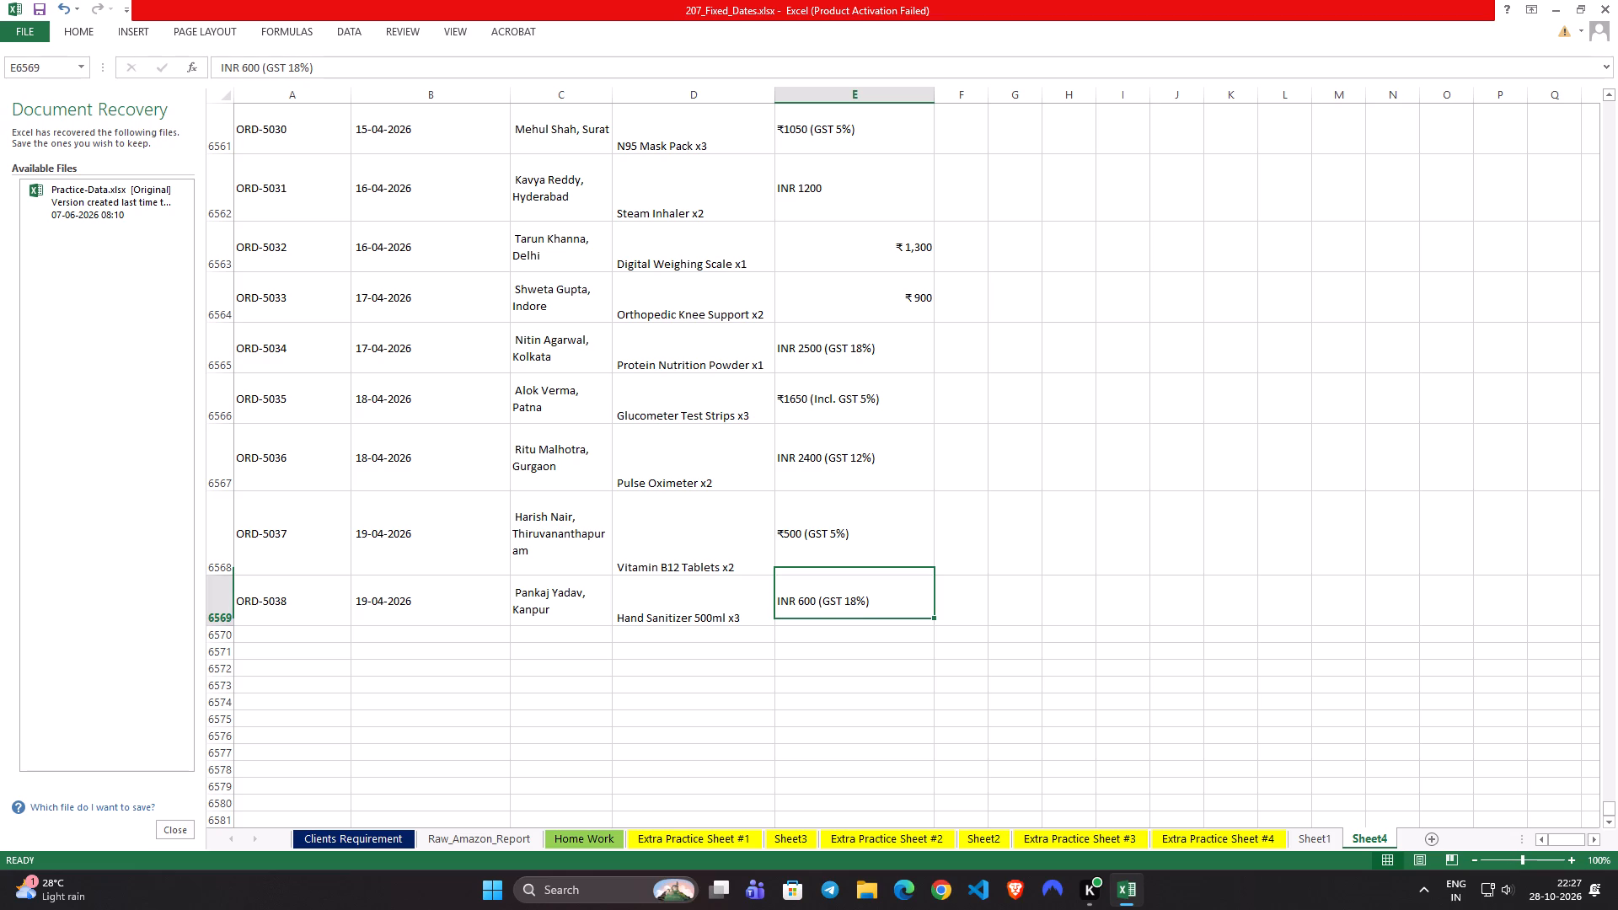
pyautogui.click(855, 97)
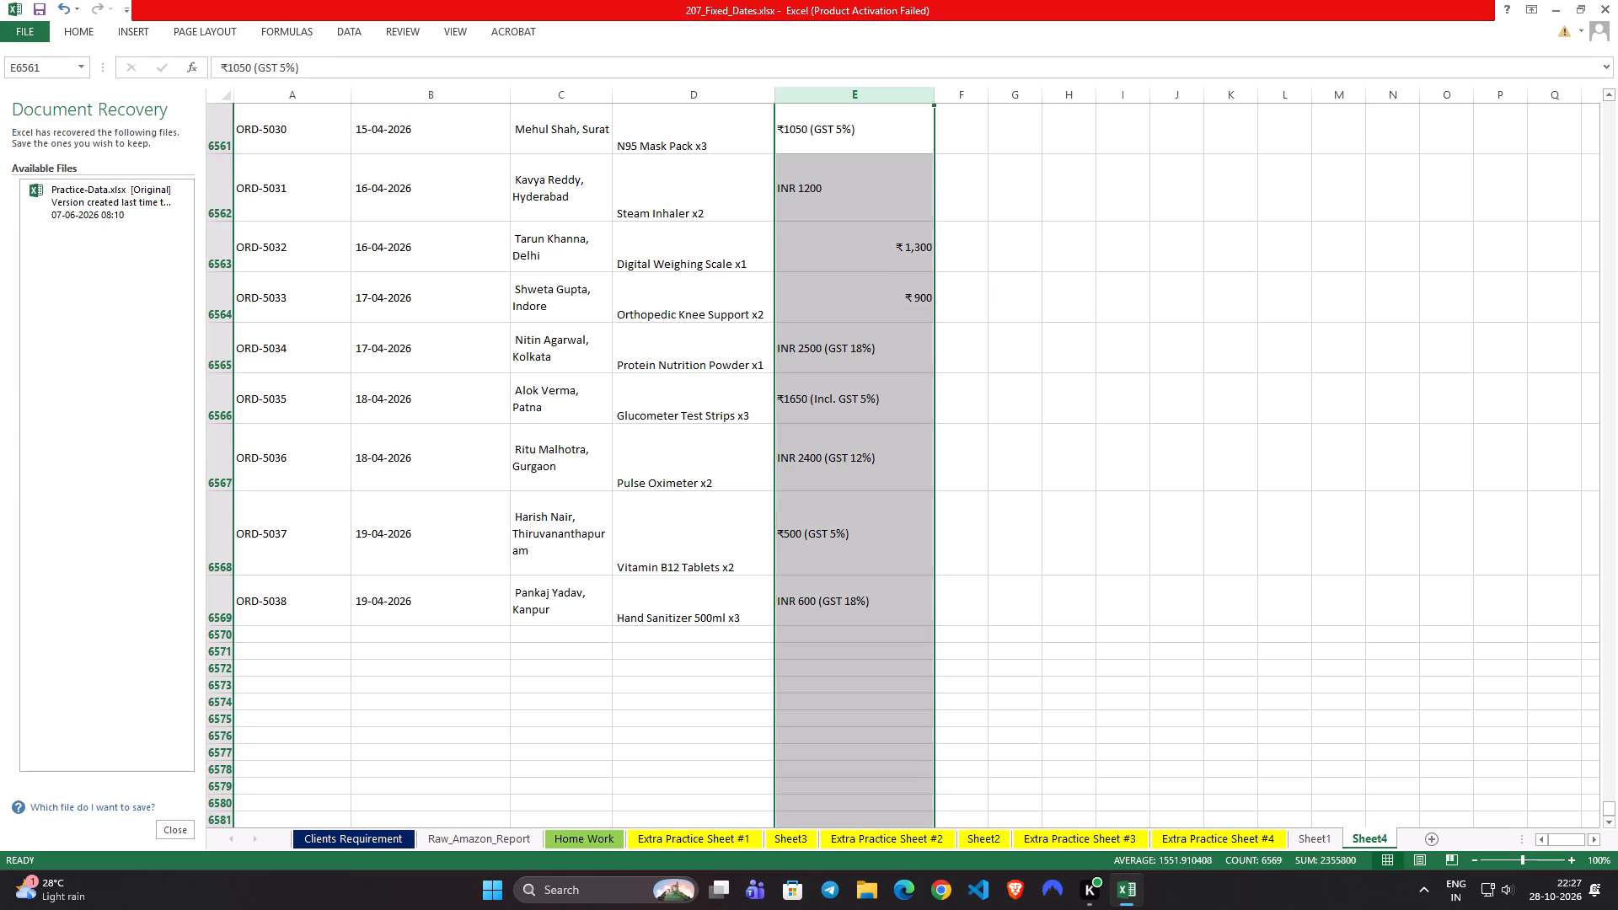
pyautogui.click(1153, 599)
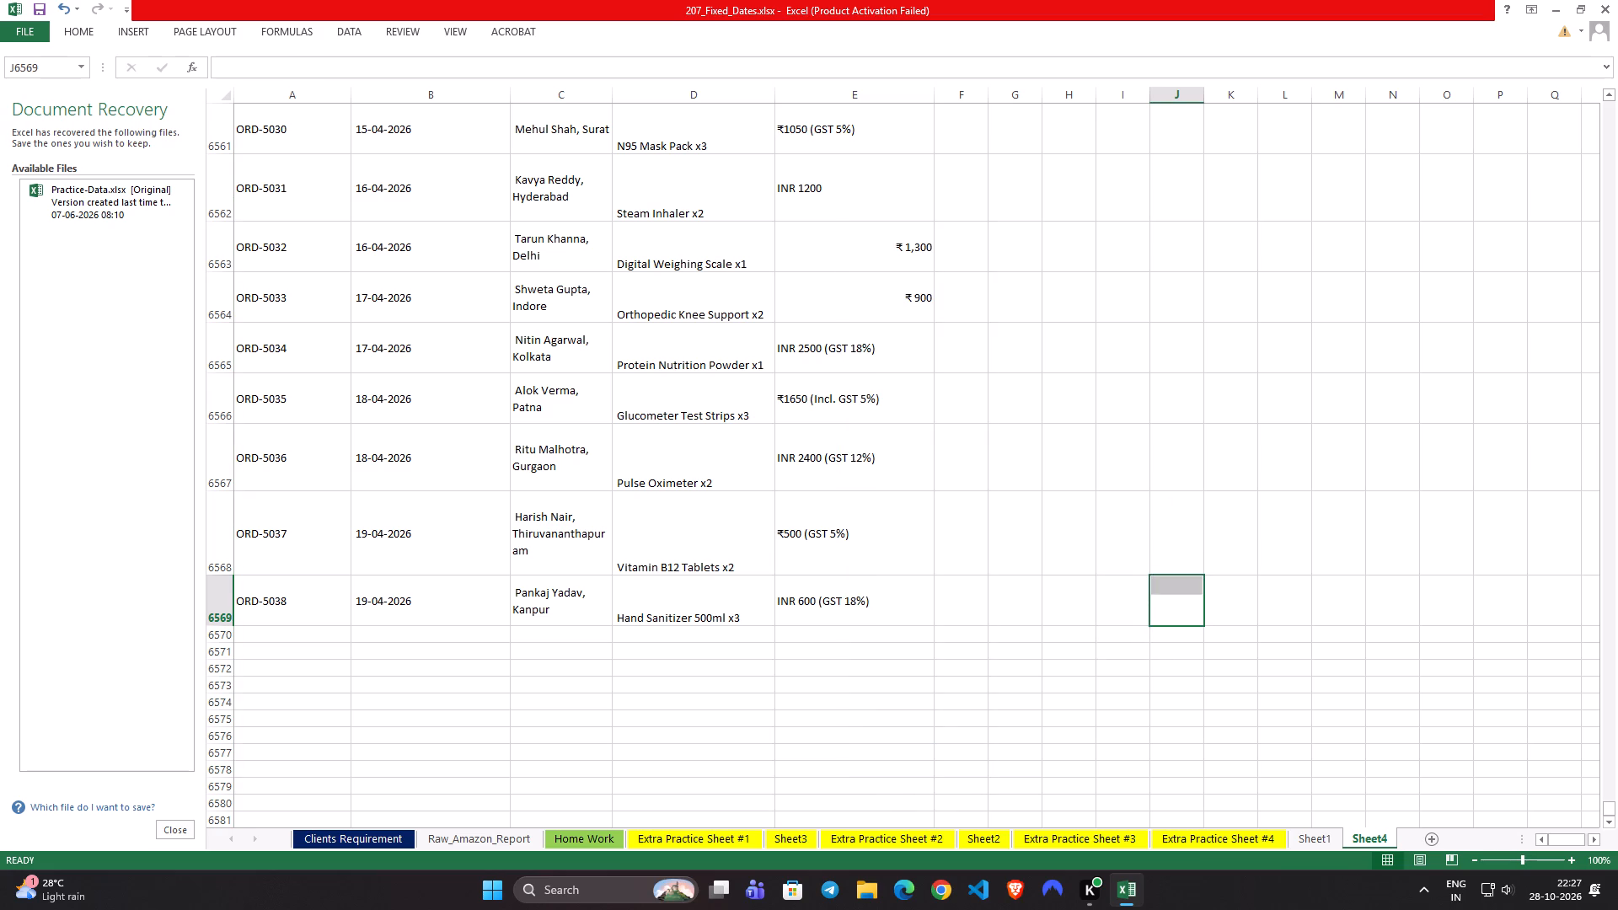
pyautogui.moveTo(1605, 803); pyautogui.dragTo(1617, 103)
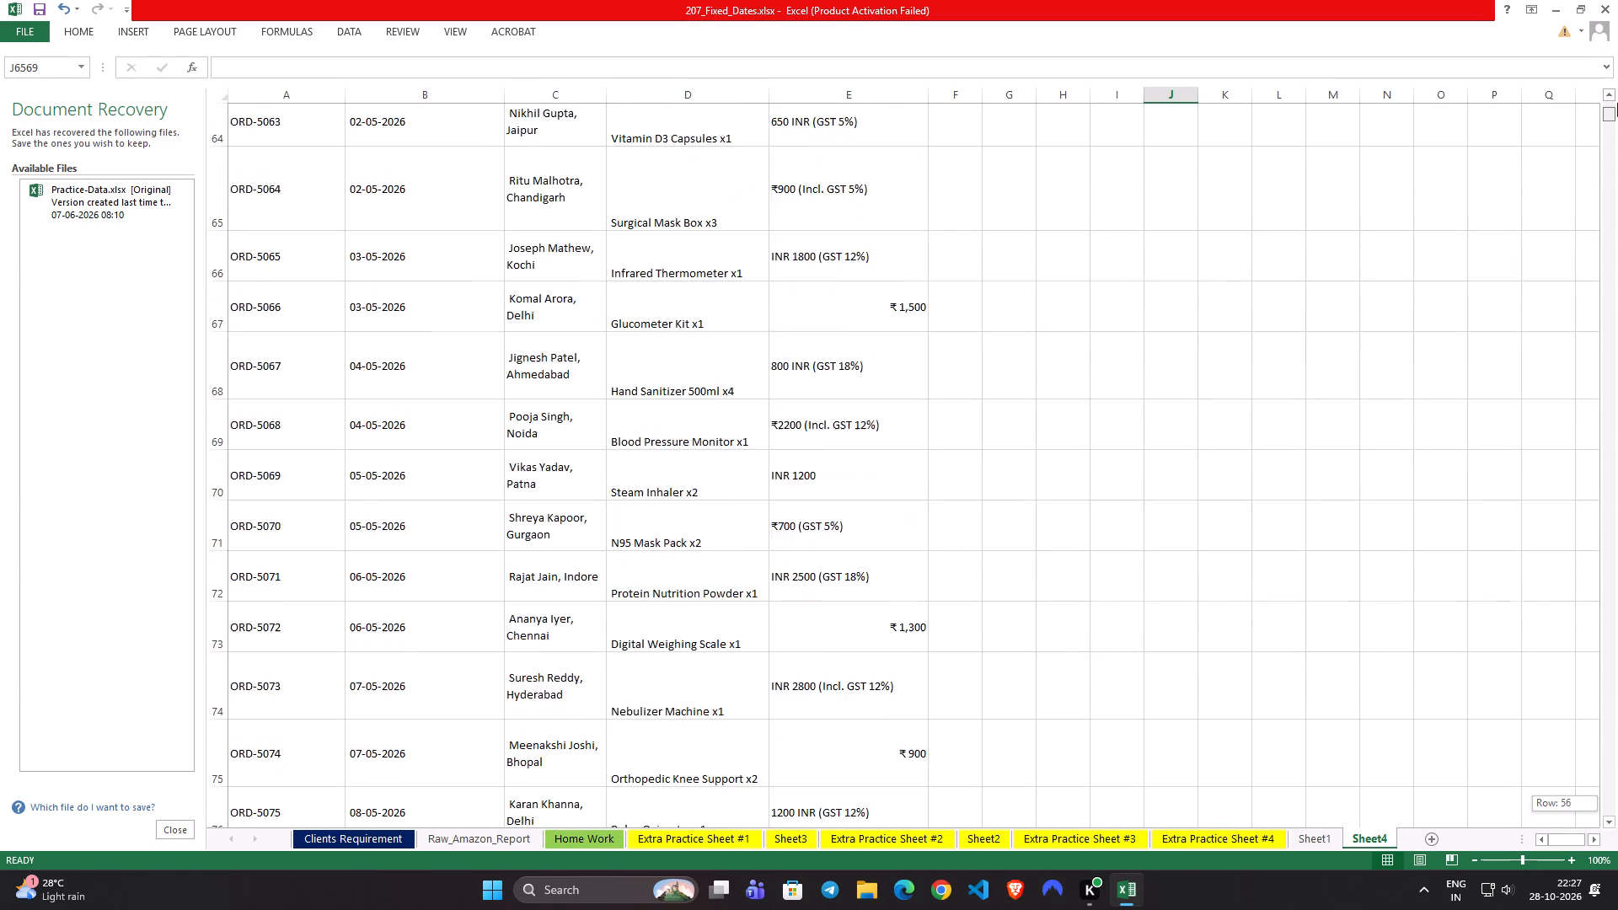
pyautogui.moveTo(1617, 103); pyautogui.dragTo(1617, 99)
pyautogui.scroll(1, 1068, 587)
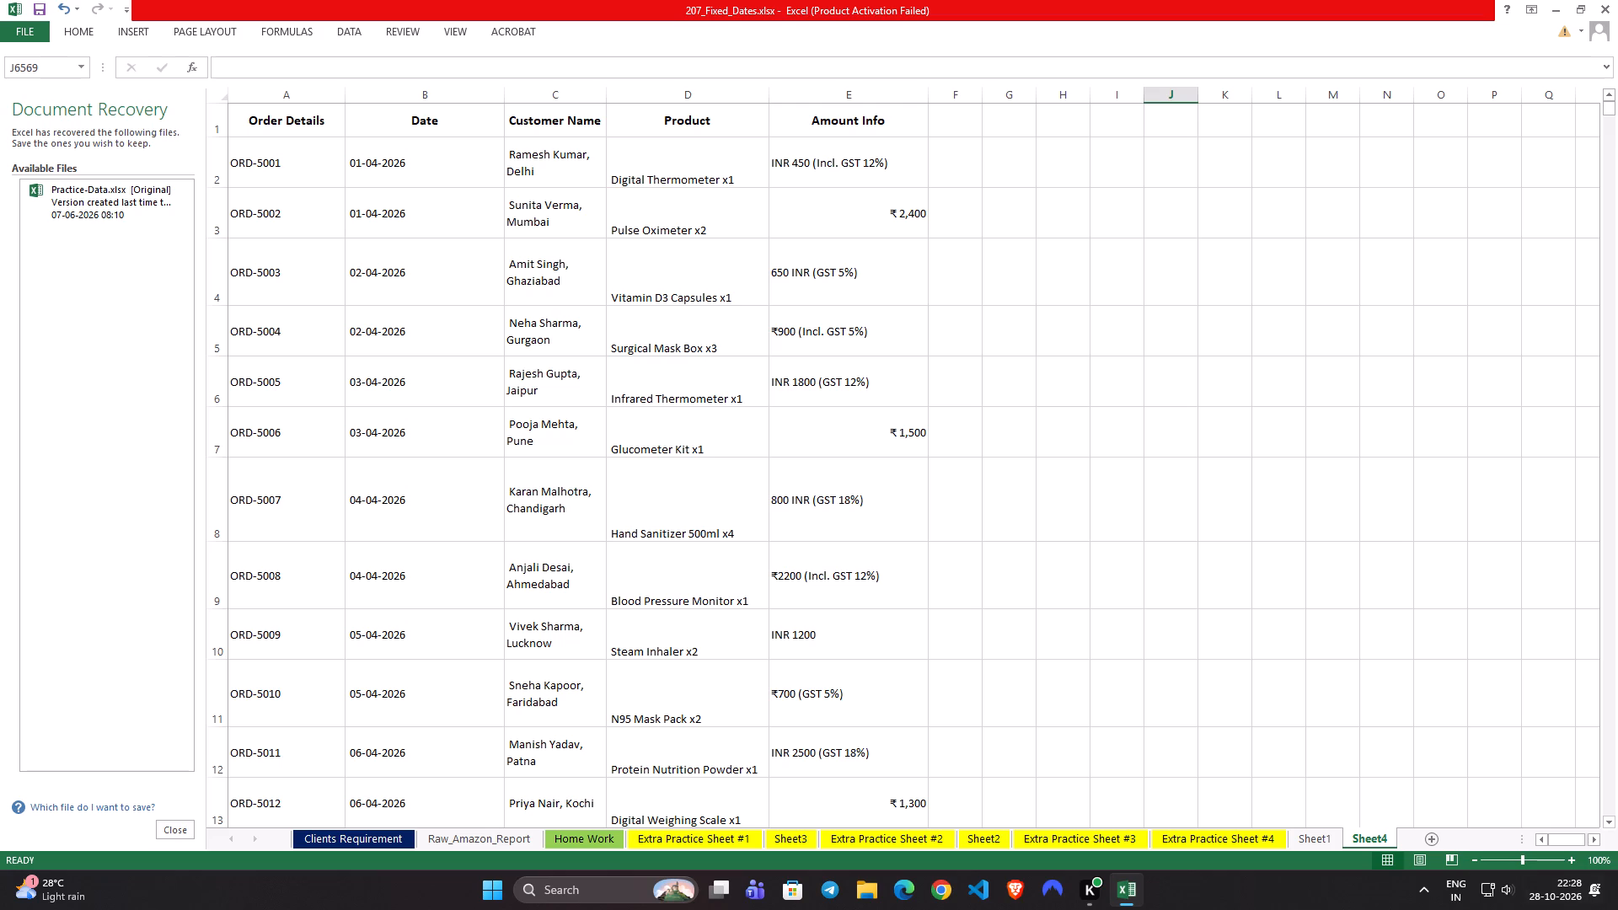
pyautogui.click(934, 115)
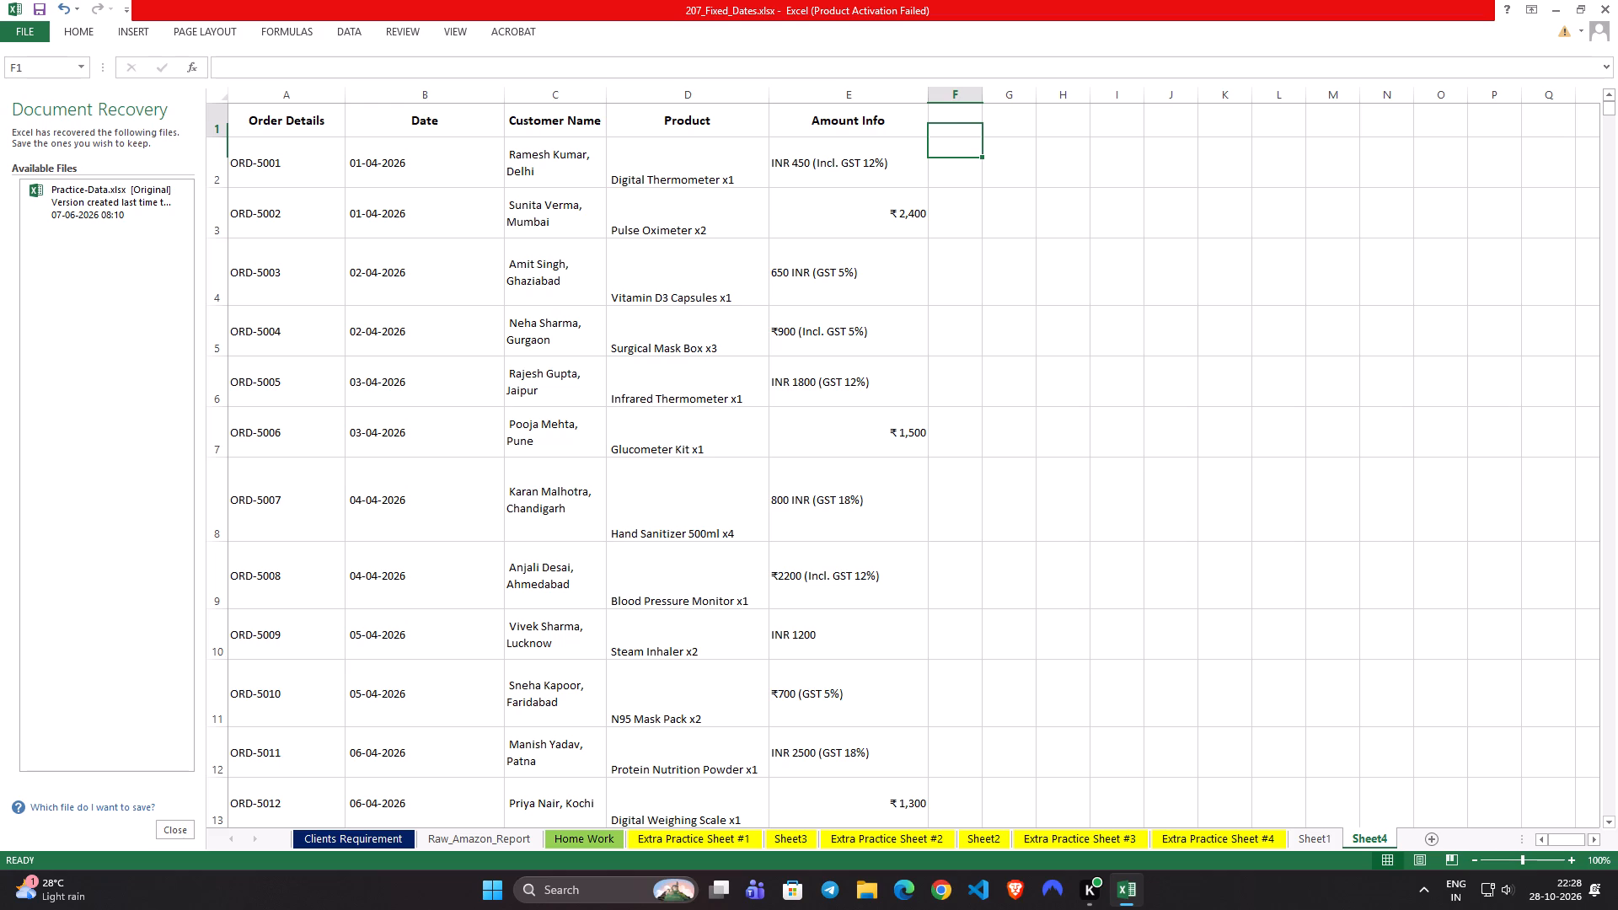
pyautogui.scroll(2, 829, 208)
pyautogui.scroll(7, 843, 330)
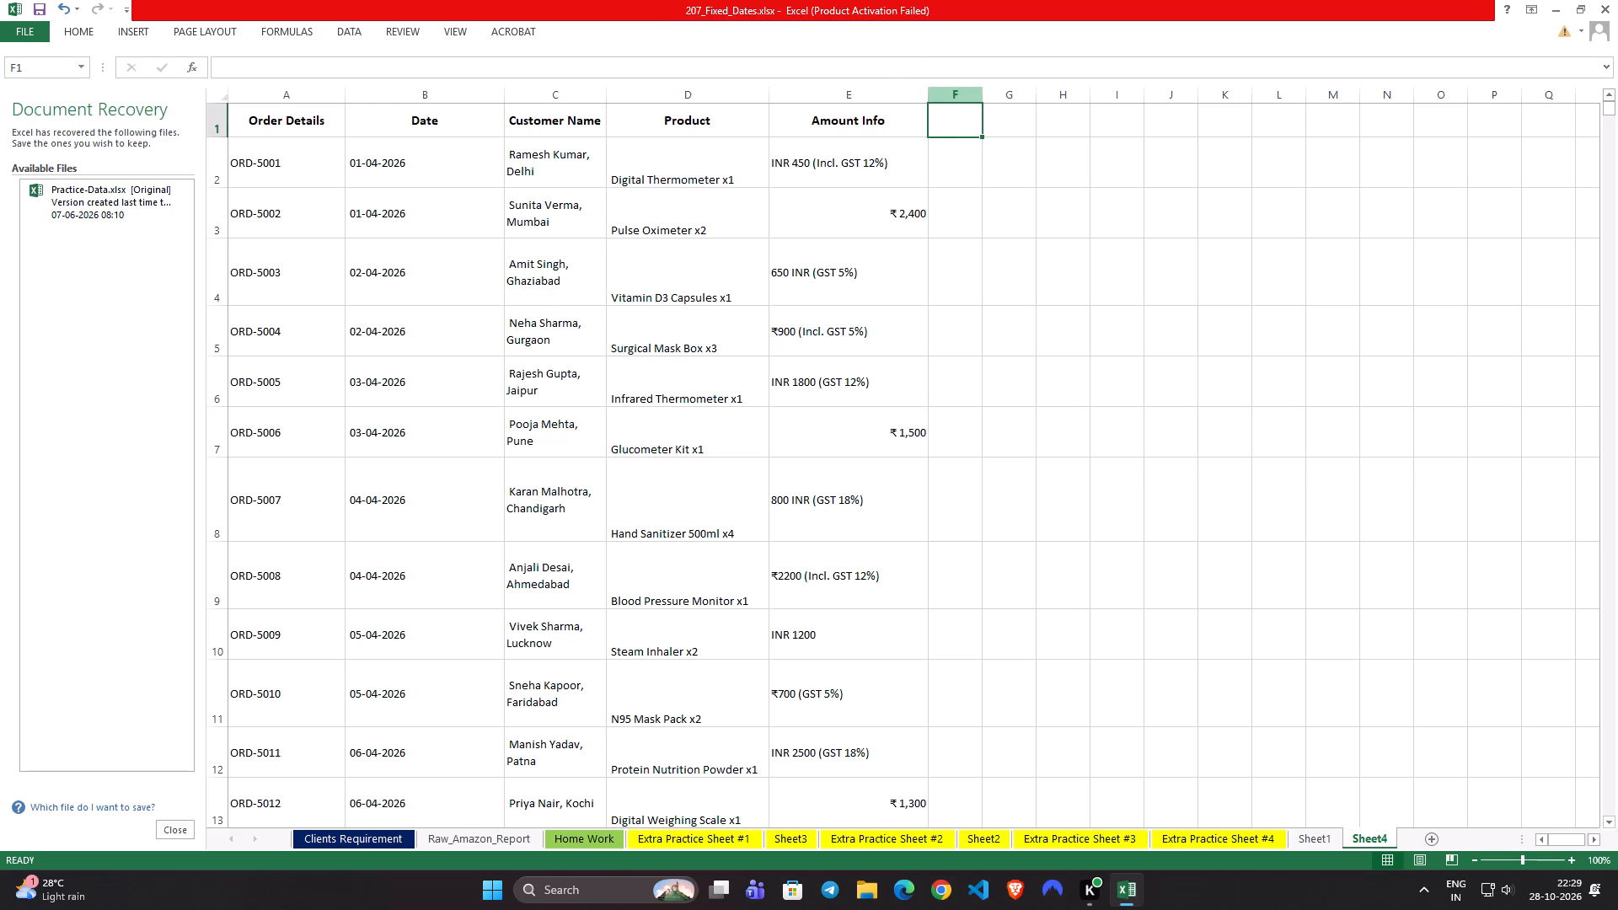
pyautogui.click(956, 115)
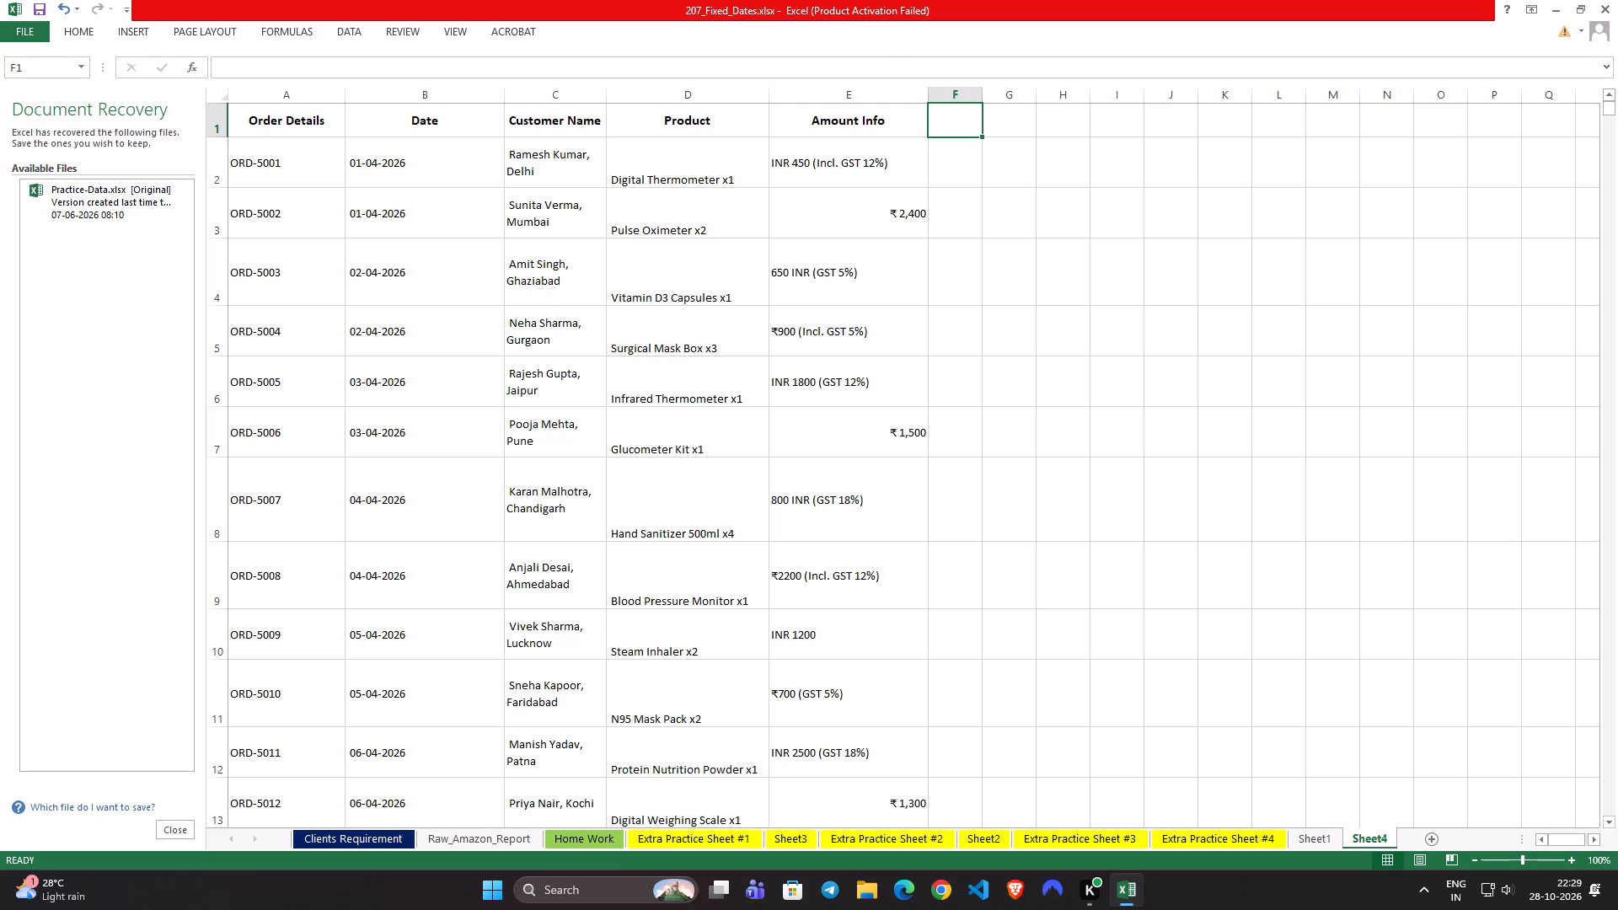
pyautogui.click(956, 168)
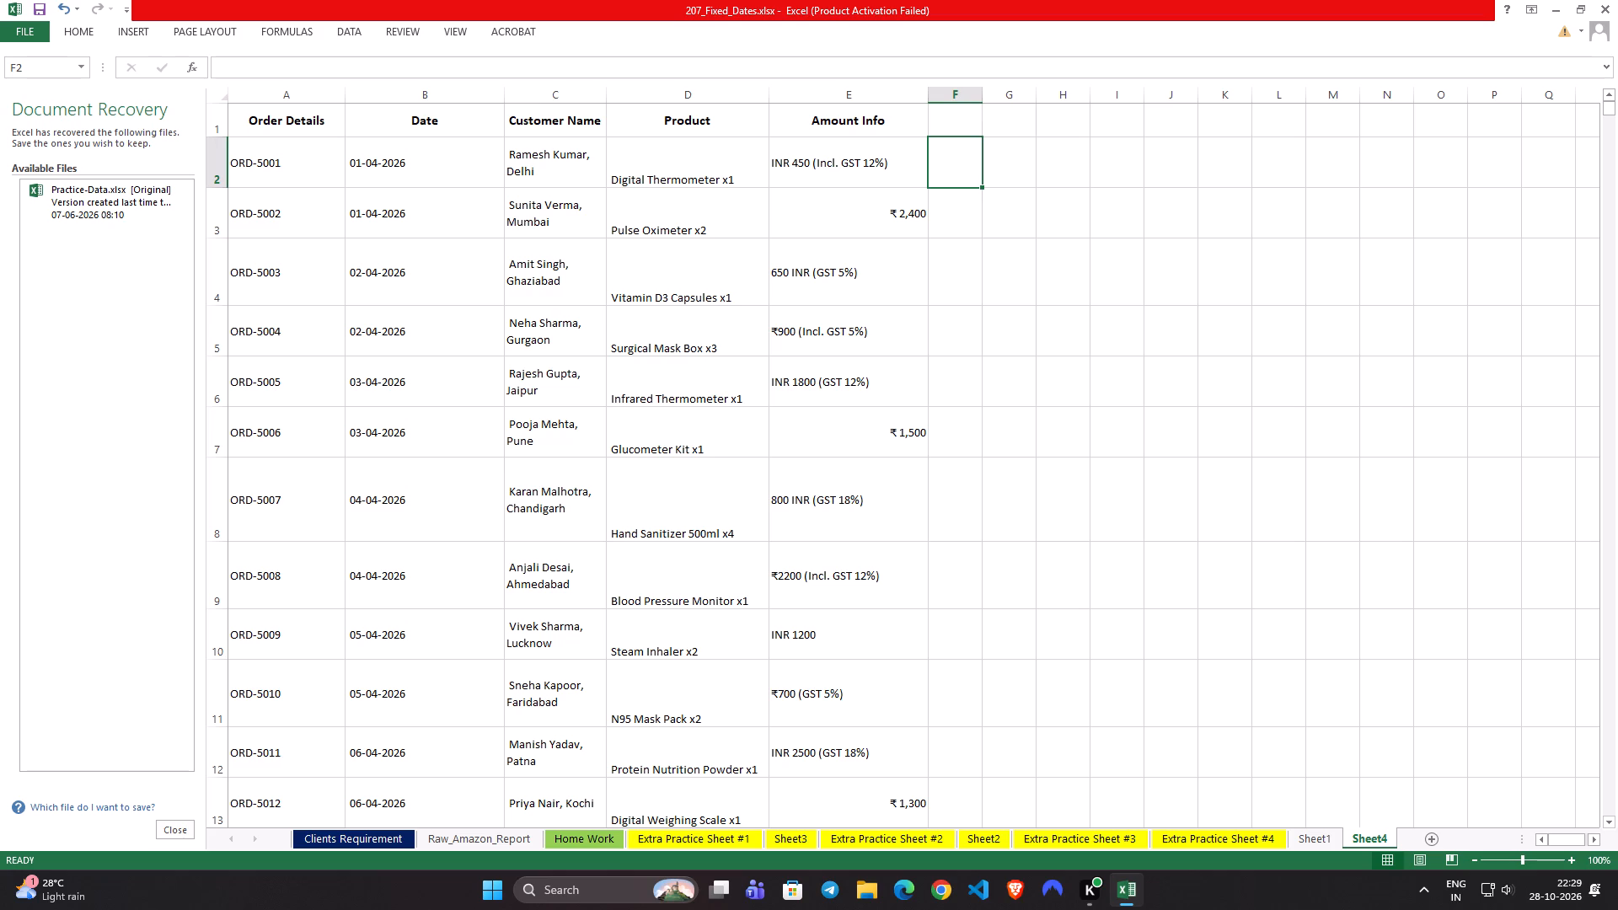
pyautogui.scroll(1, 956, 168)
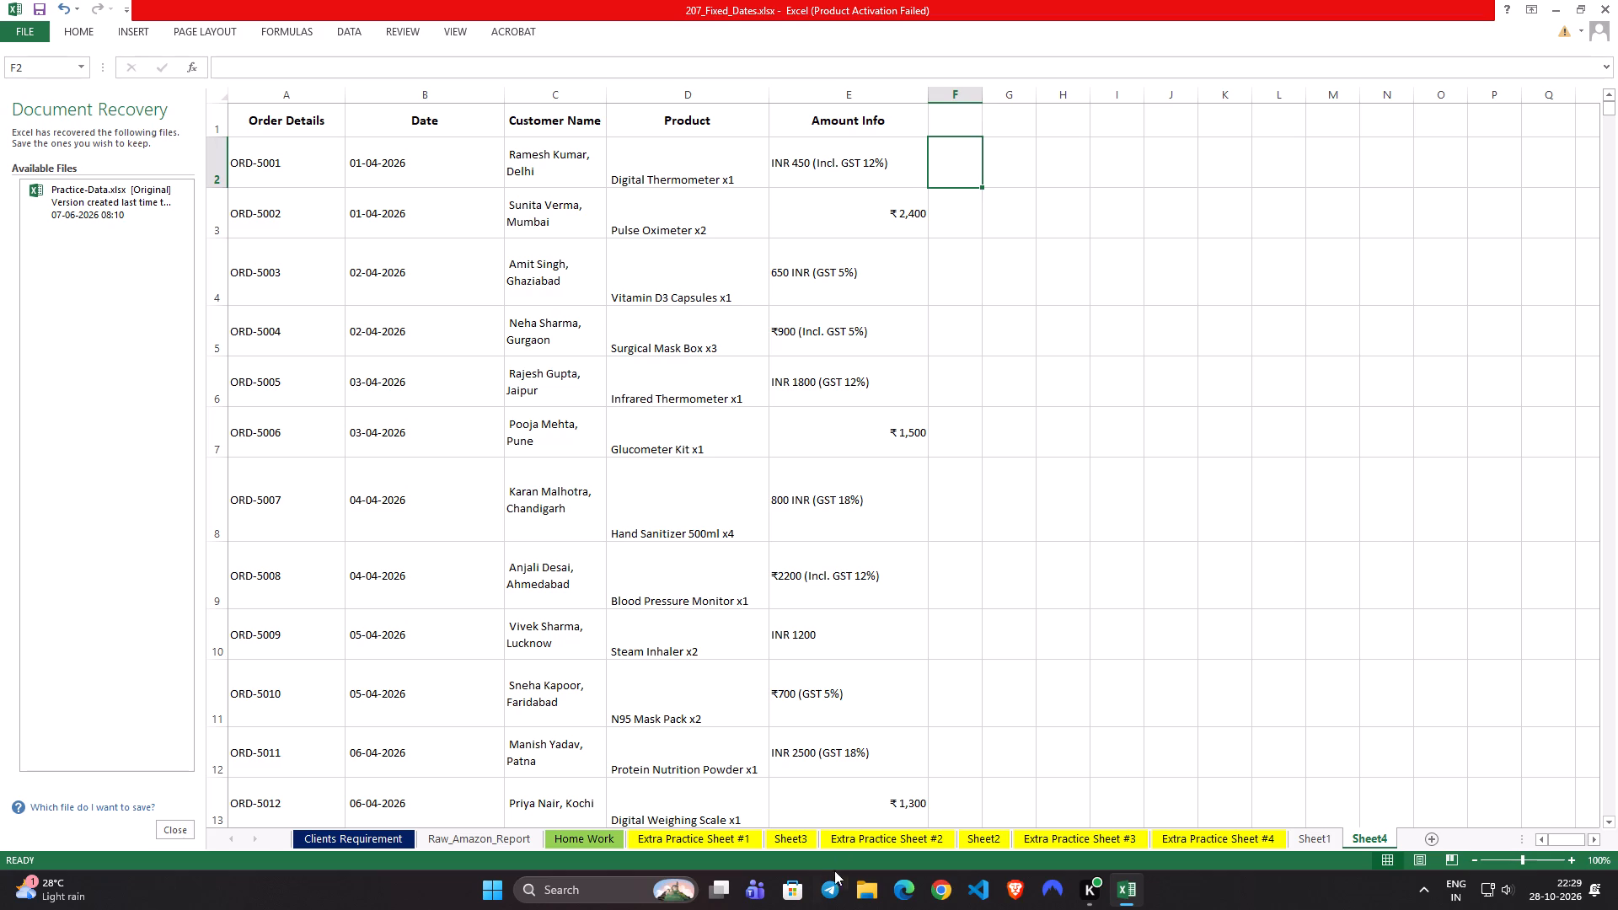
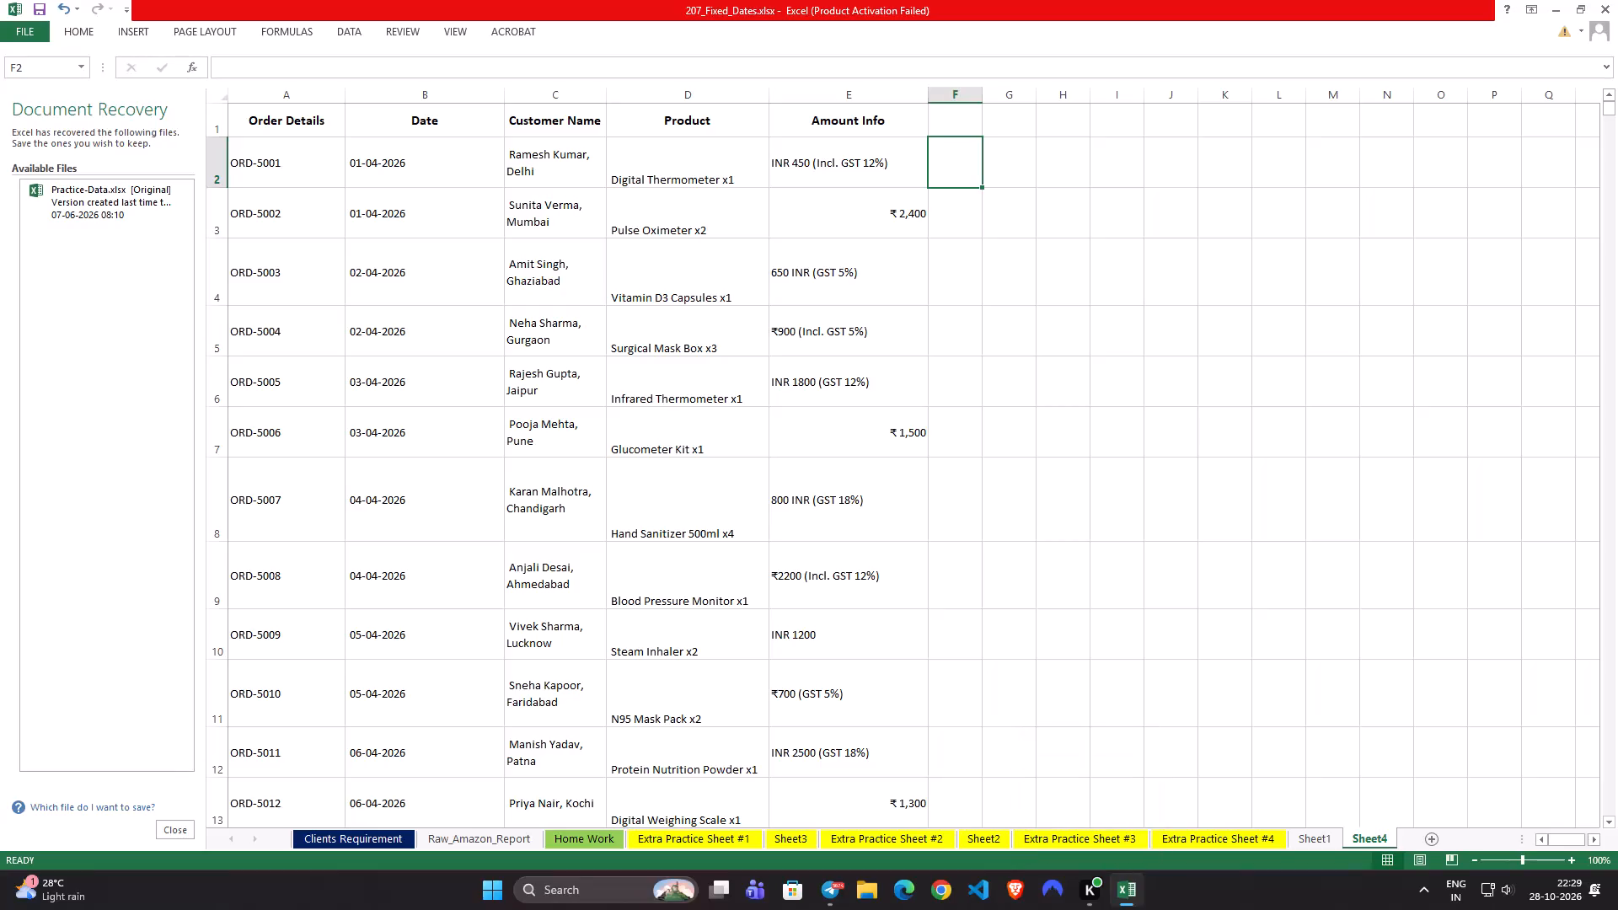
# Enter the header "total Sales" in cell F1 of Sheet4, beside the Amount Info header.
pyautogui.click(932, 128)
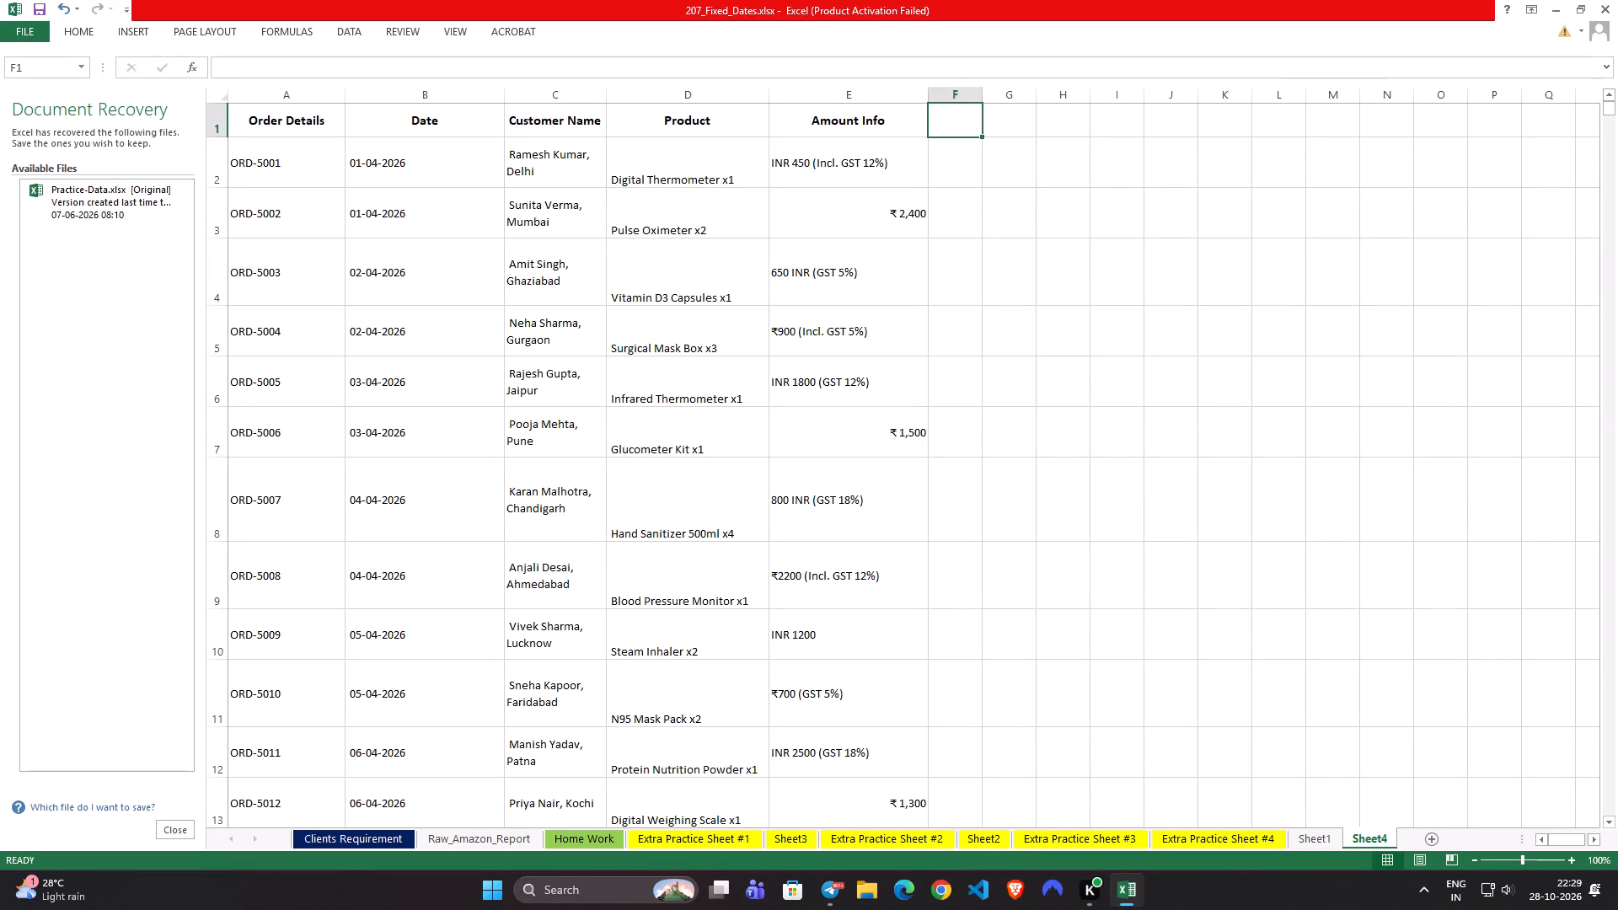
pyautogui.write('total Salwes')
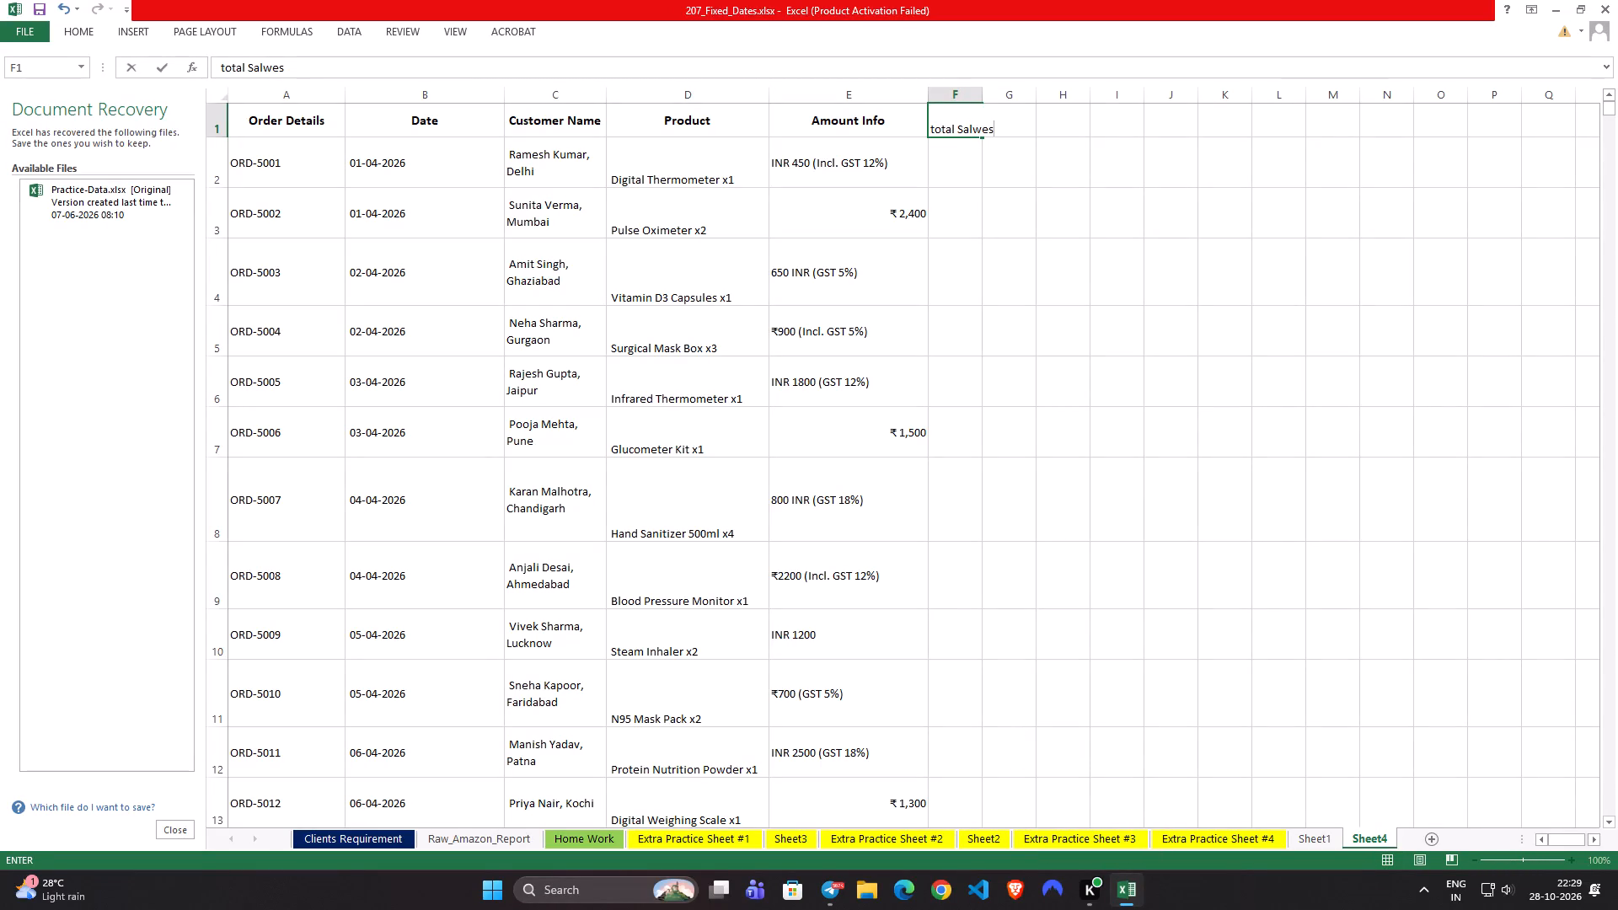
pyautogui.press('BackSpace')
pyautogui.press('BackSpace')
pyautogui.press('BackSpace')
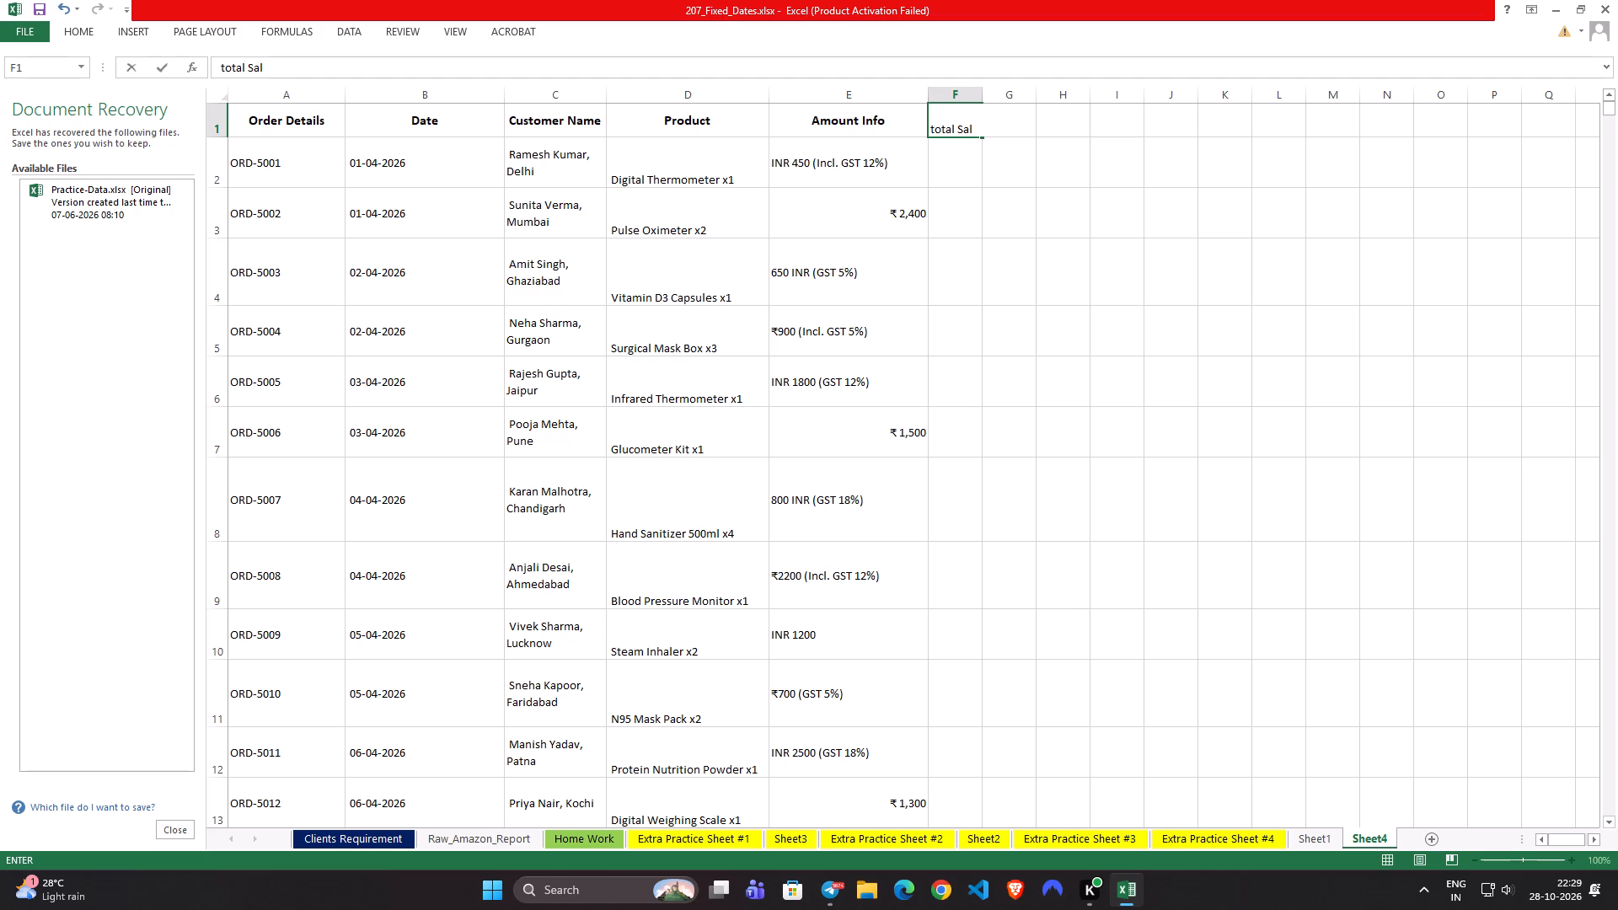
pyautogui.write('es')
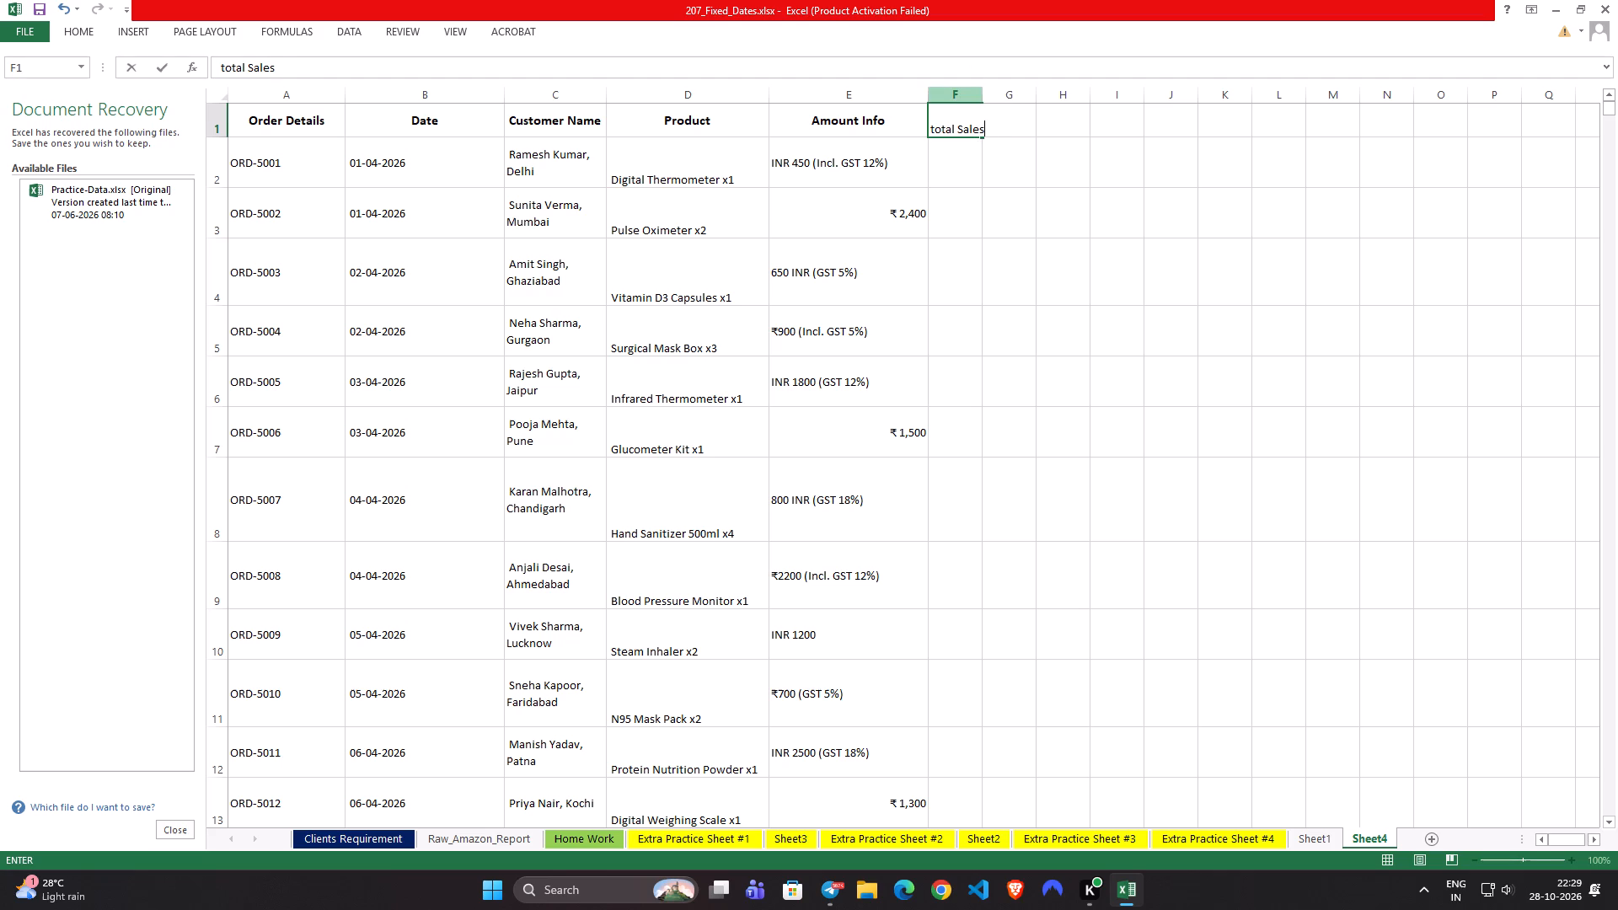
pyautogui.click(961, 174)
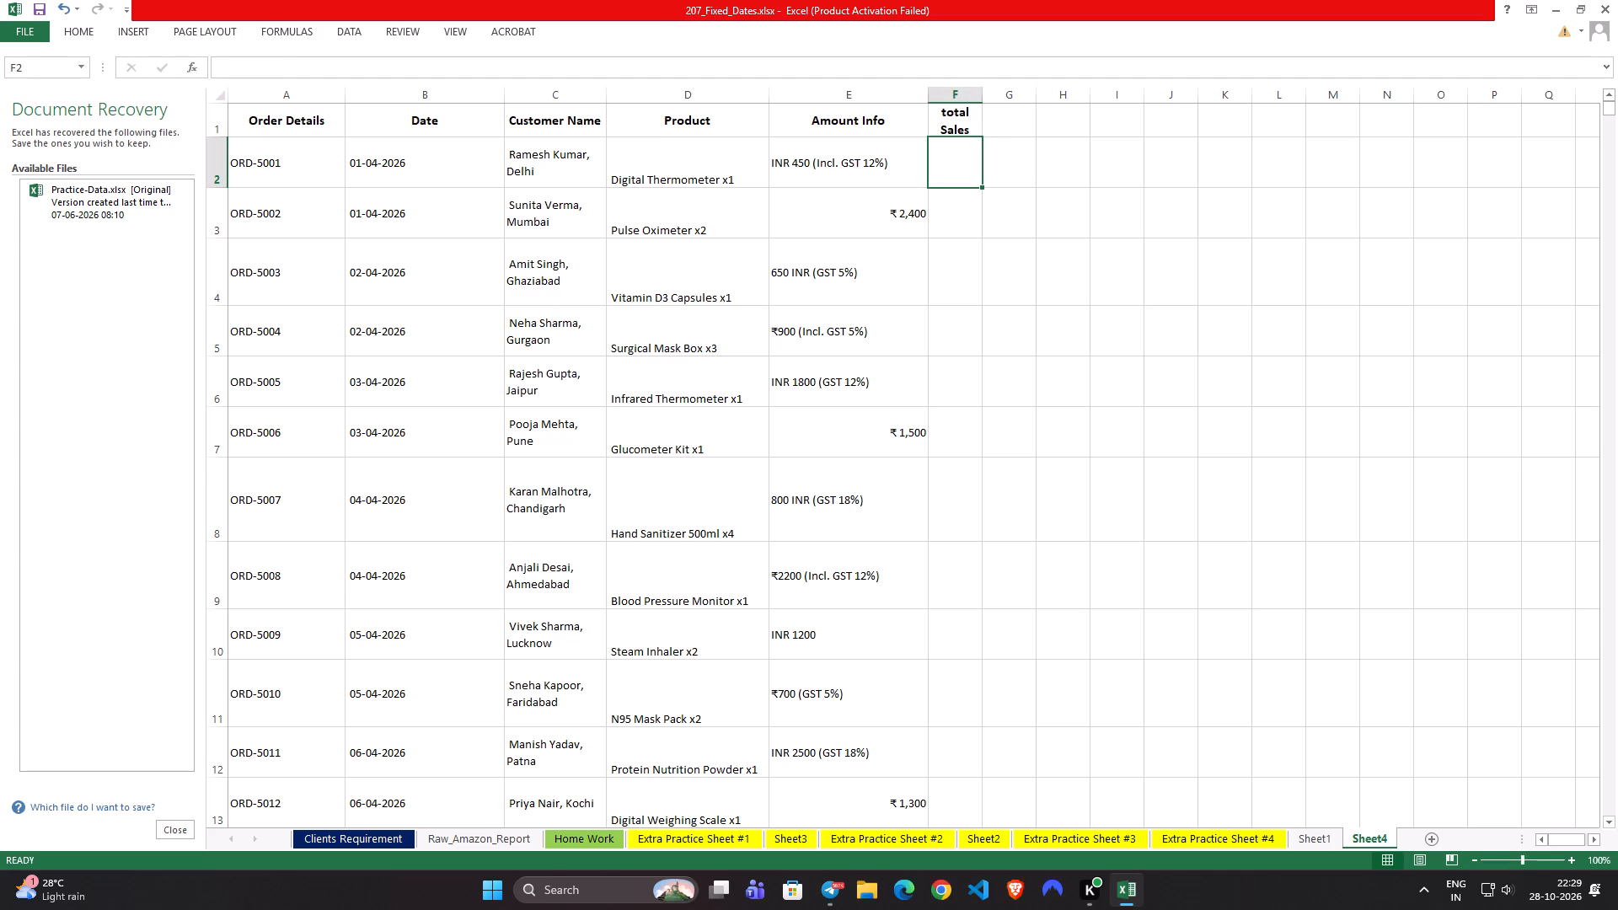
# Paste the copied VALUE, SUBSTITUTE, LEFT and FIND formula for extracting the numeric amount from E2 into cell F2, keeping source formatting.
pyautogui.rightClick(947, 156)
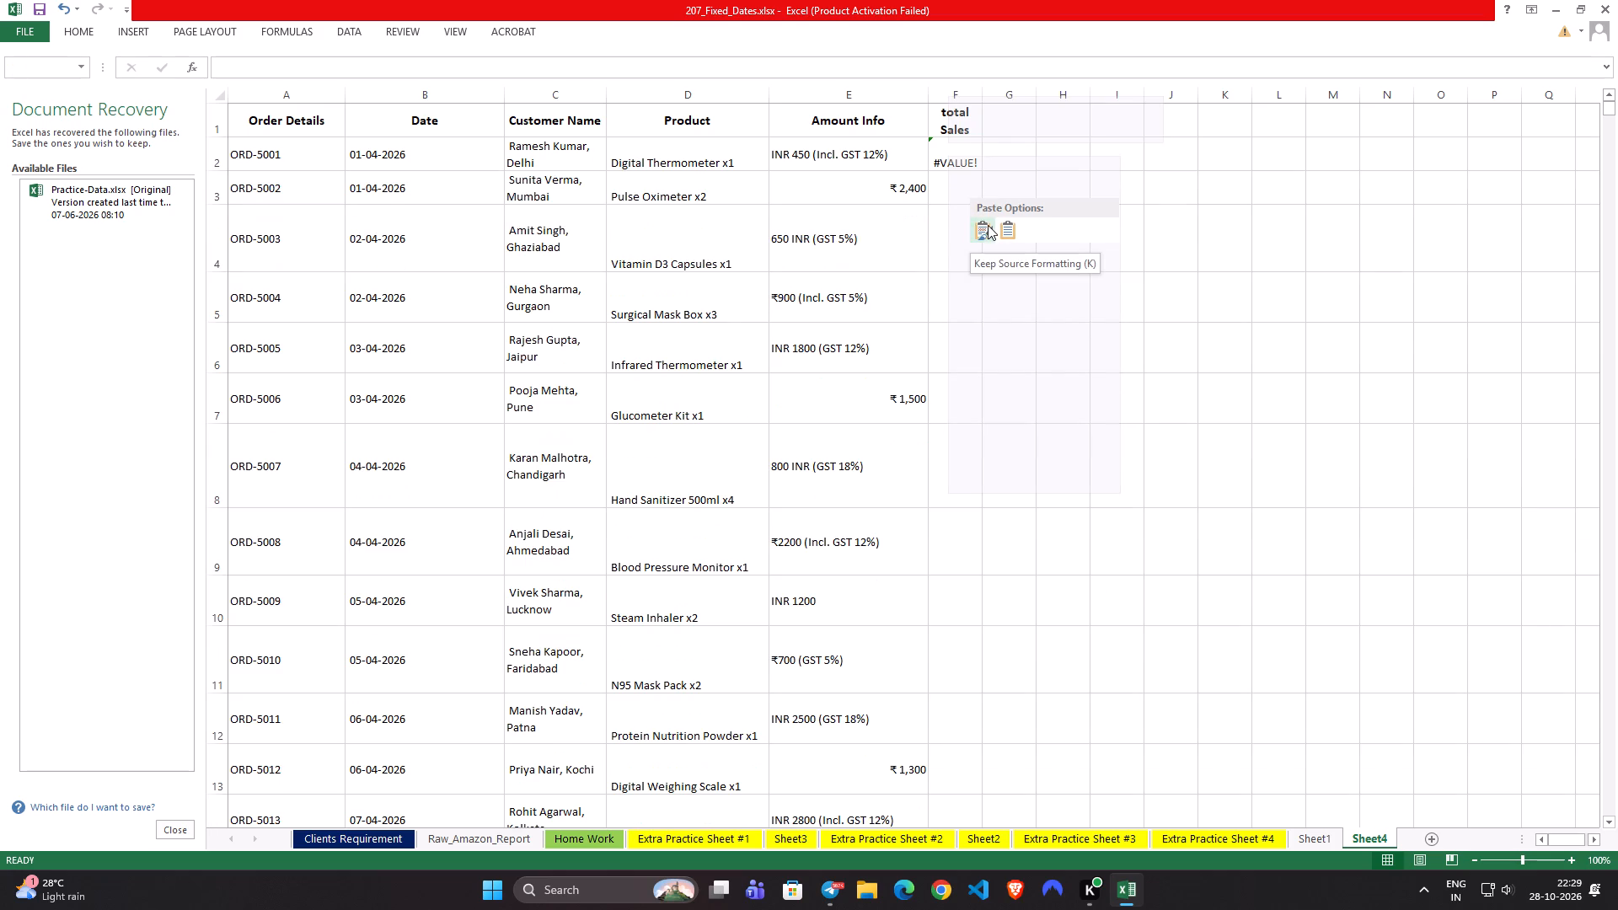
pyautogui.click(988, 225)
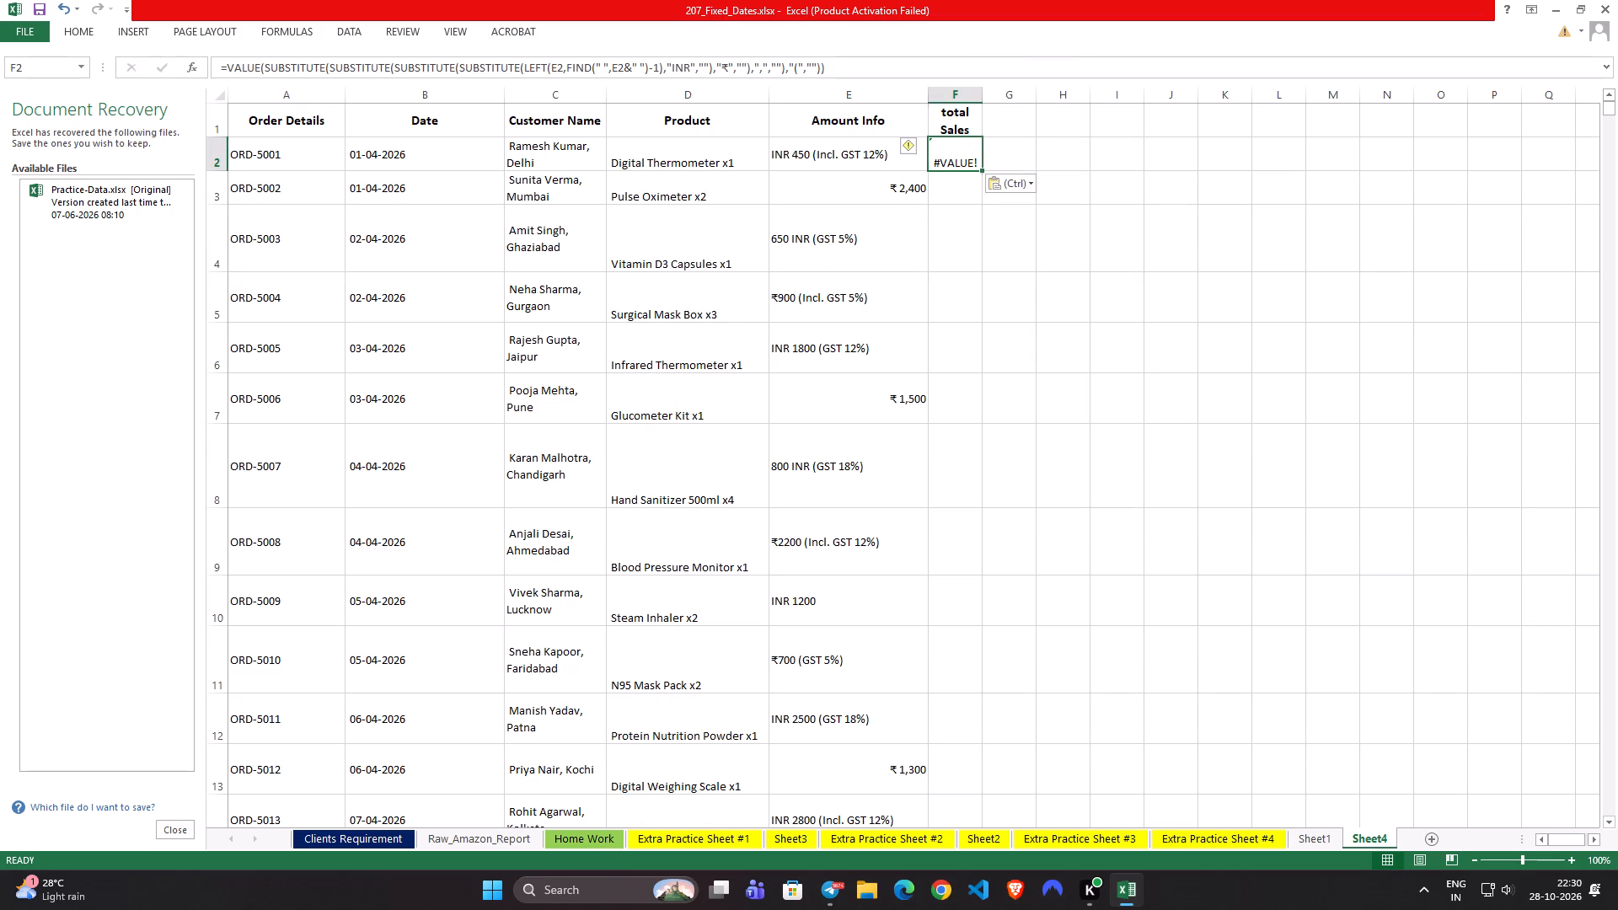
# Widen column F slightly so the "total Sales" header fits on one line.
pyautogui.moveTo(984, 88); pyautogui.dragTo(1000, 99)
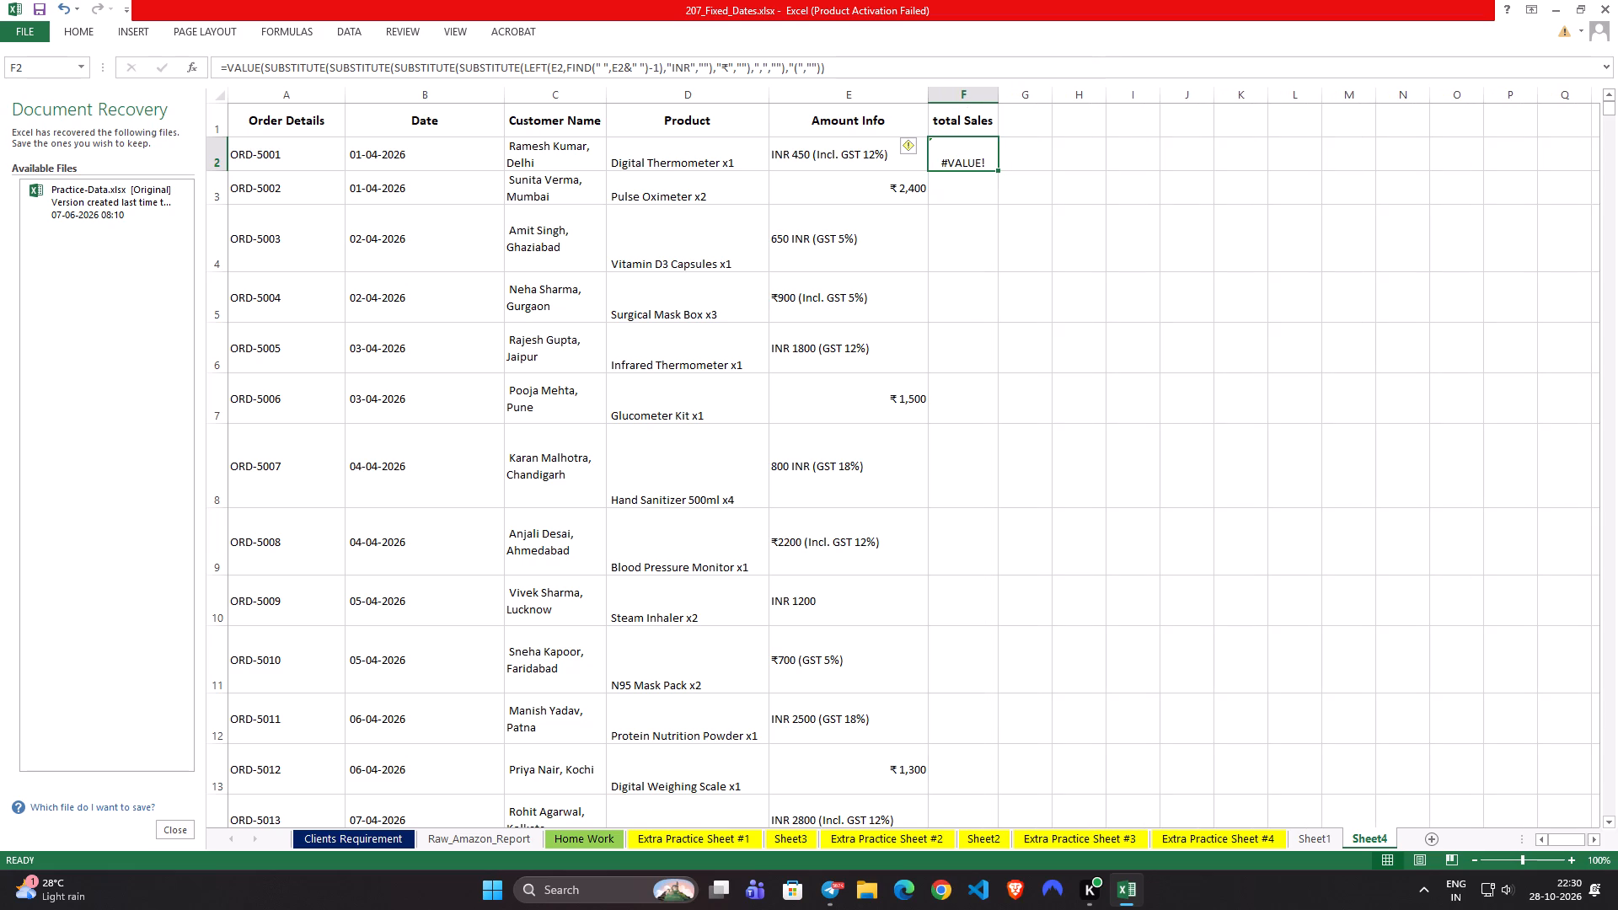
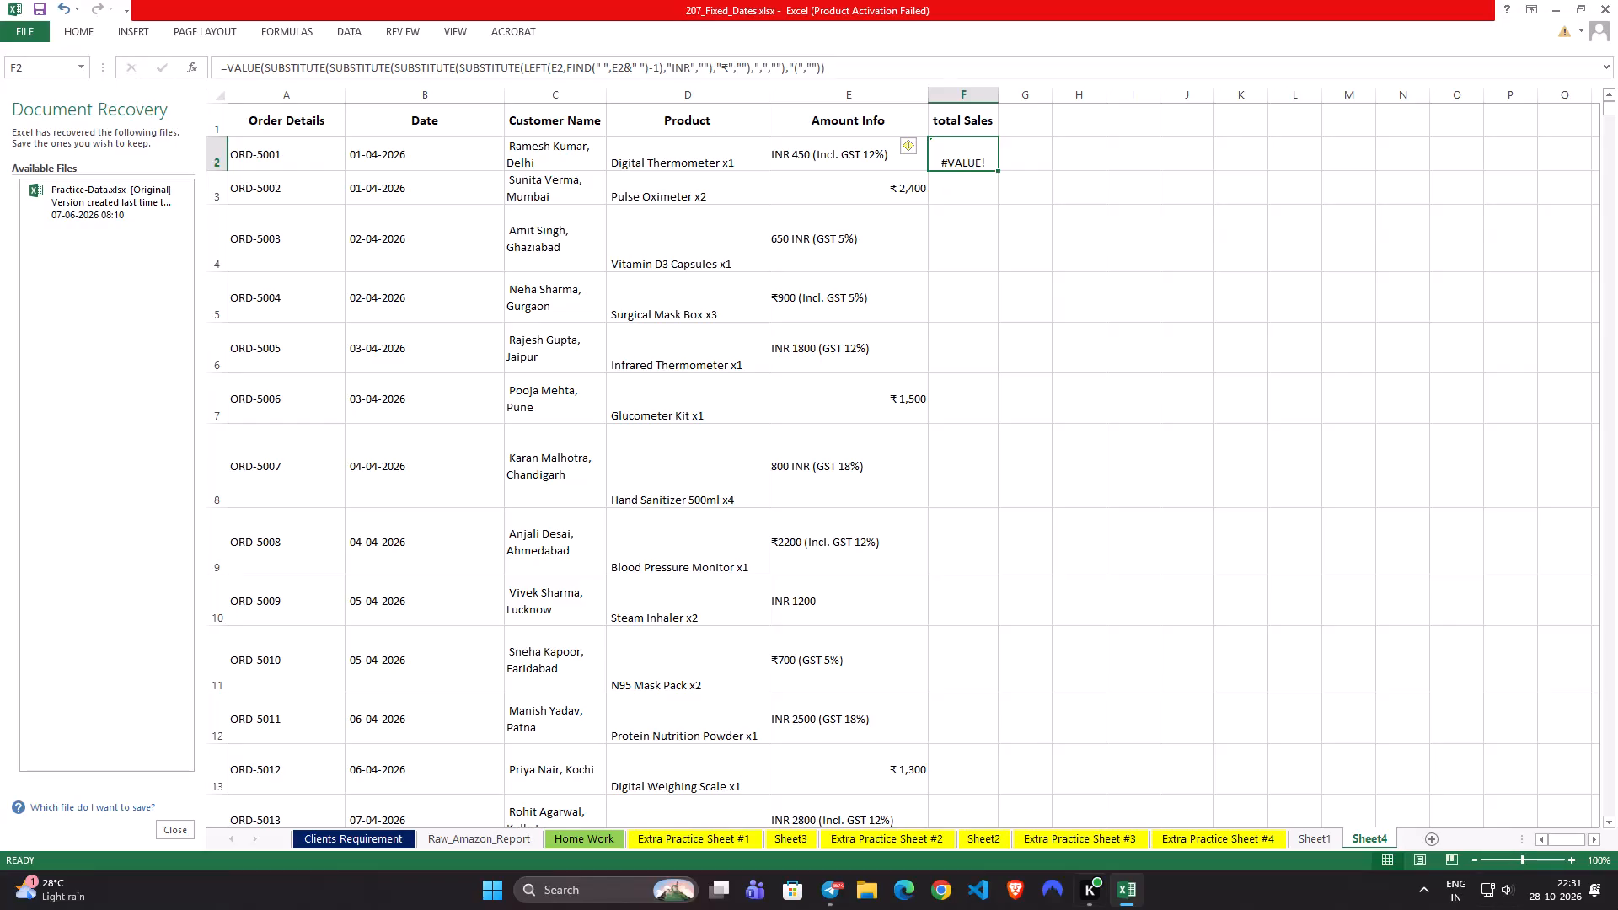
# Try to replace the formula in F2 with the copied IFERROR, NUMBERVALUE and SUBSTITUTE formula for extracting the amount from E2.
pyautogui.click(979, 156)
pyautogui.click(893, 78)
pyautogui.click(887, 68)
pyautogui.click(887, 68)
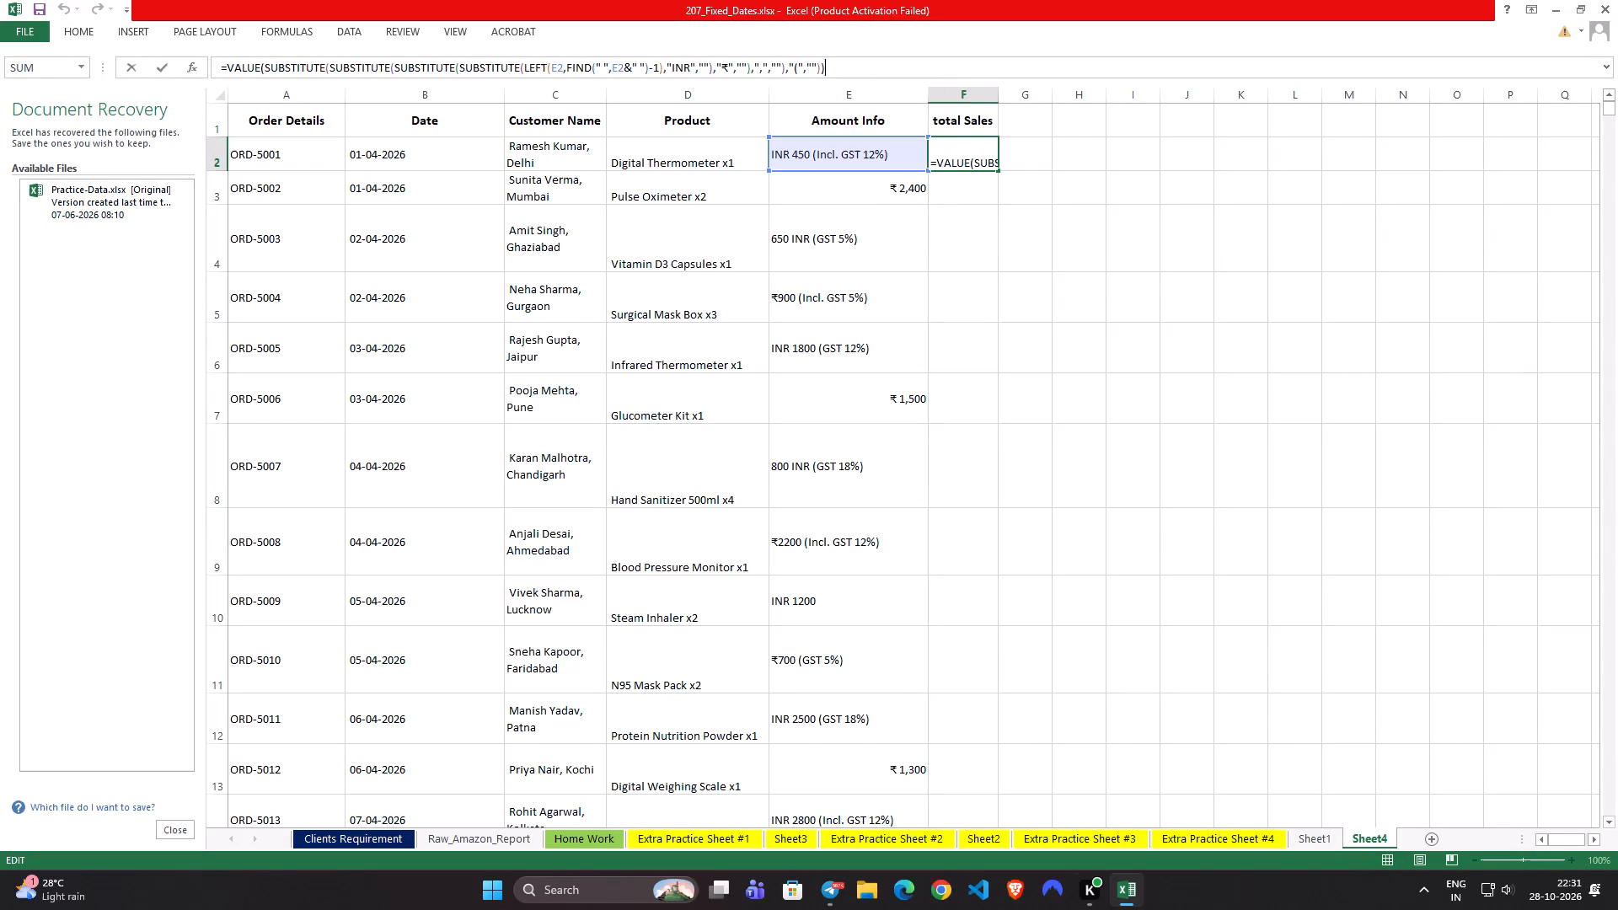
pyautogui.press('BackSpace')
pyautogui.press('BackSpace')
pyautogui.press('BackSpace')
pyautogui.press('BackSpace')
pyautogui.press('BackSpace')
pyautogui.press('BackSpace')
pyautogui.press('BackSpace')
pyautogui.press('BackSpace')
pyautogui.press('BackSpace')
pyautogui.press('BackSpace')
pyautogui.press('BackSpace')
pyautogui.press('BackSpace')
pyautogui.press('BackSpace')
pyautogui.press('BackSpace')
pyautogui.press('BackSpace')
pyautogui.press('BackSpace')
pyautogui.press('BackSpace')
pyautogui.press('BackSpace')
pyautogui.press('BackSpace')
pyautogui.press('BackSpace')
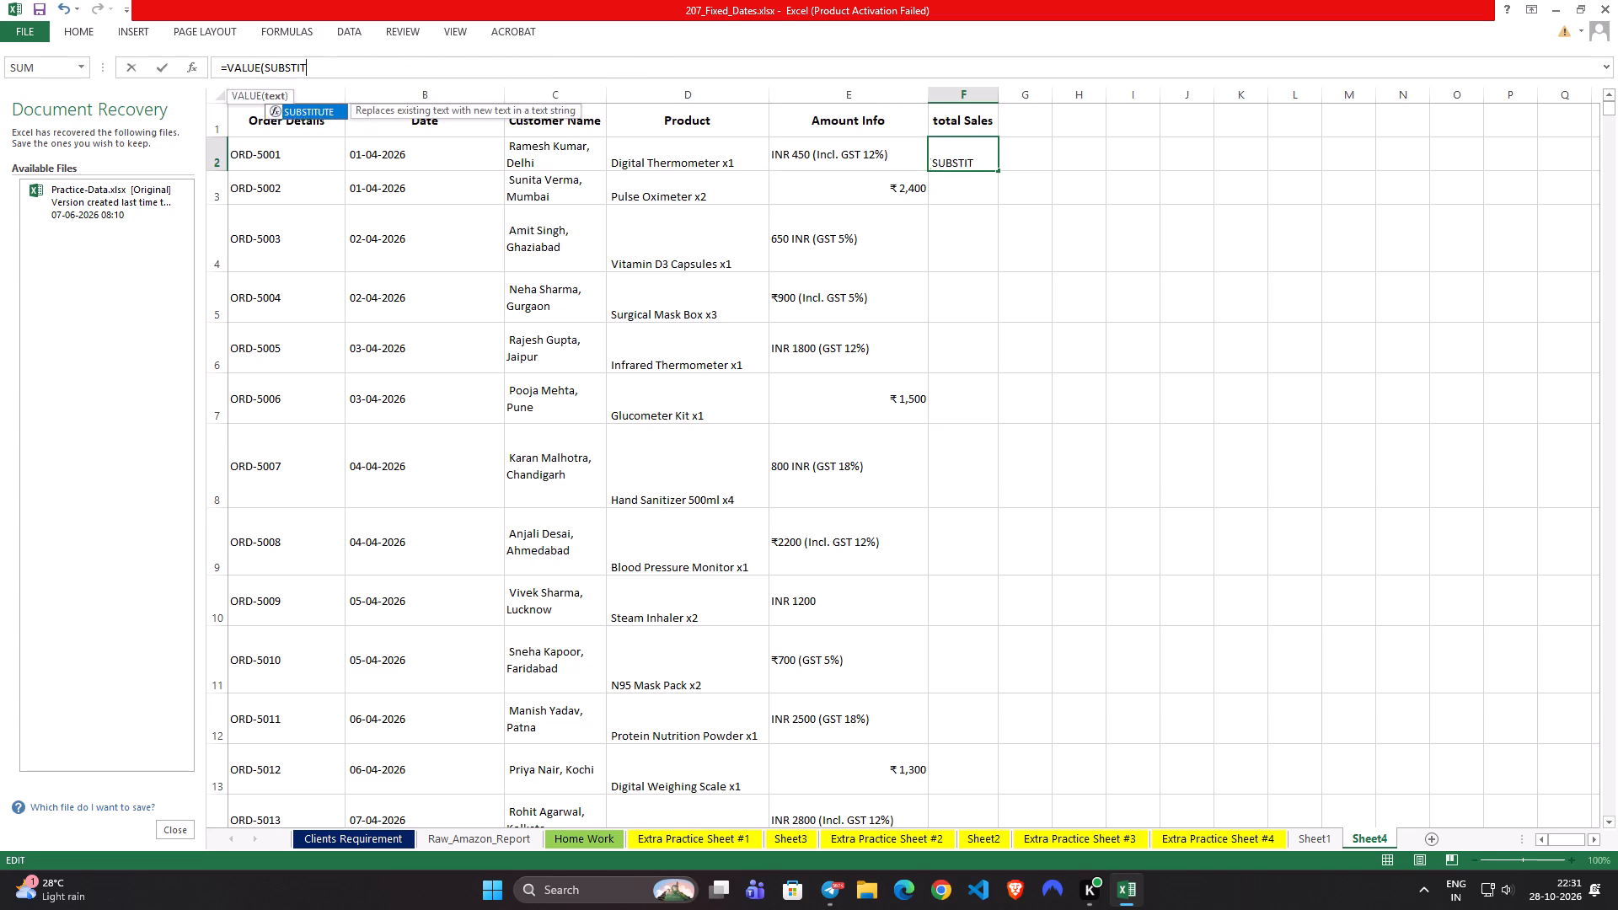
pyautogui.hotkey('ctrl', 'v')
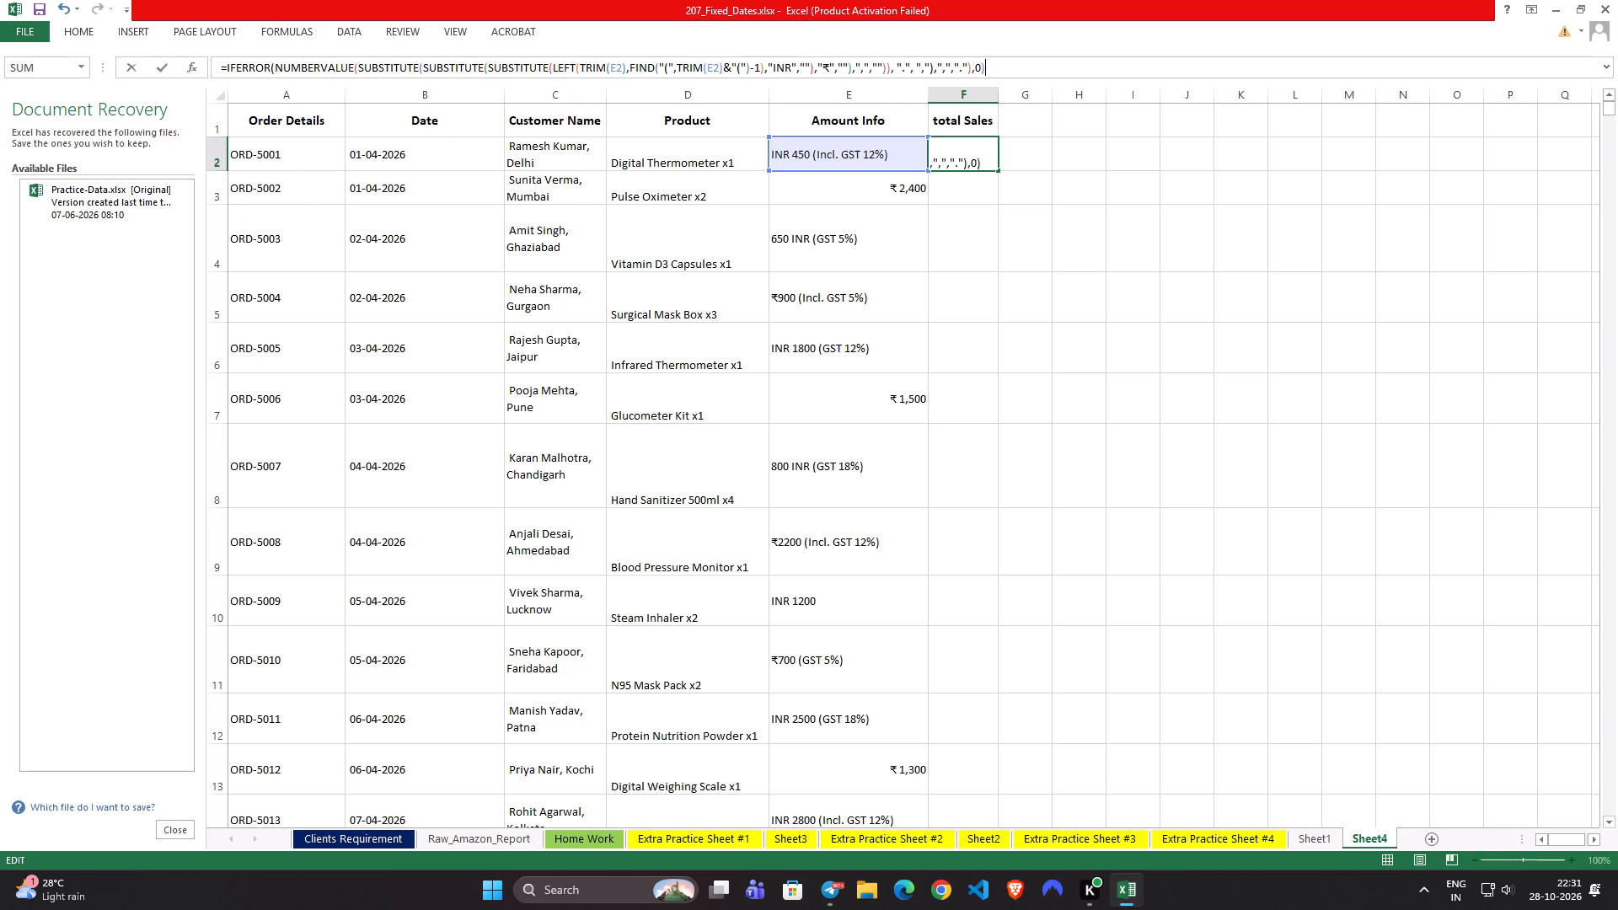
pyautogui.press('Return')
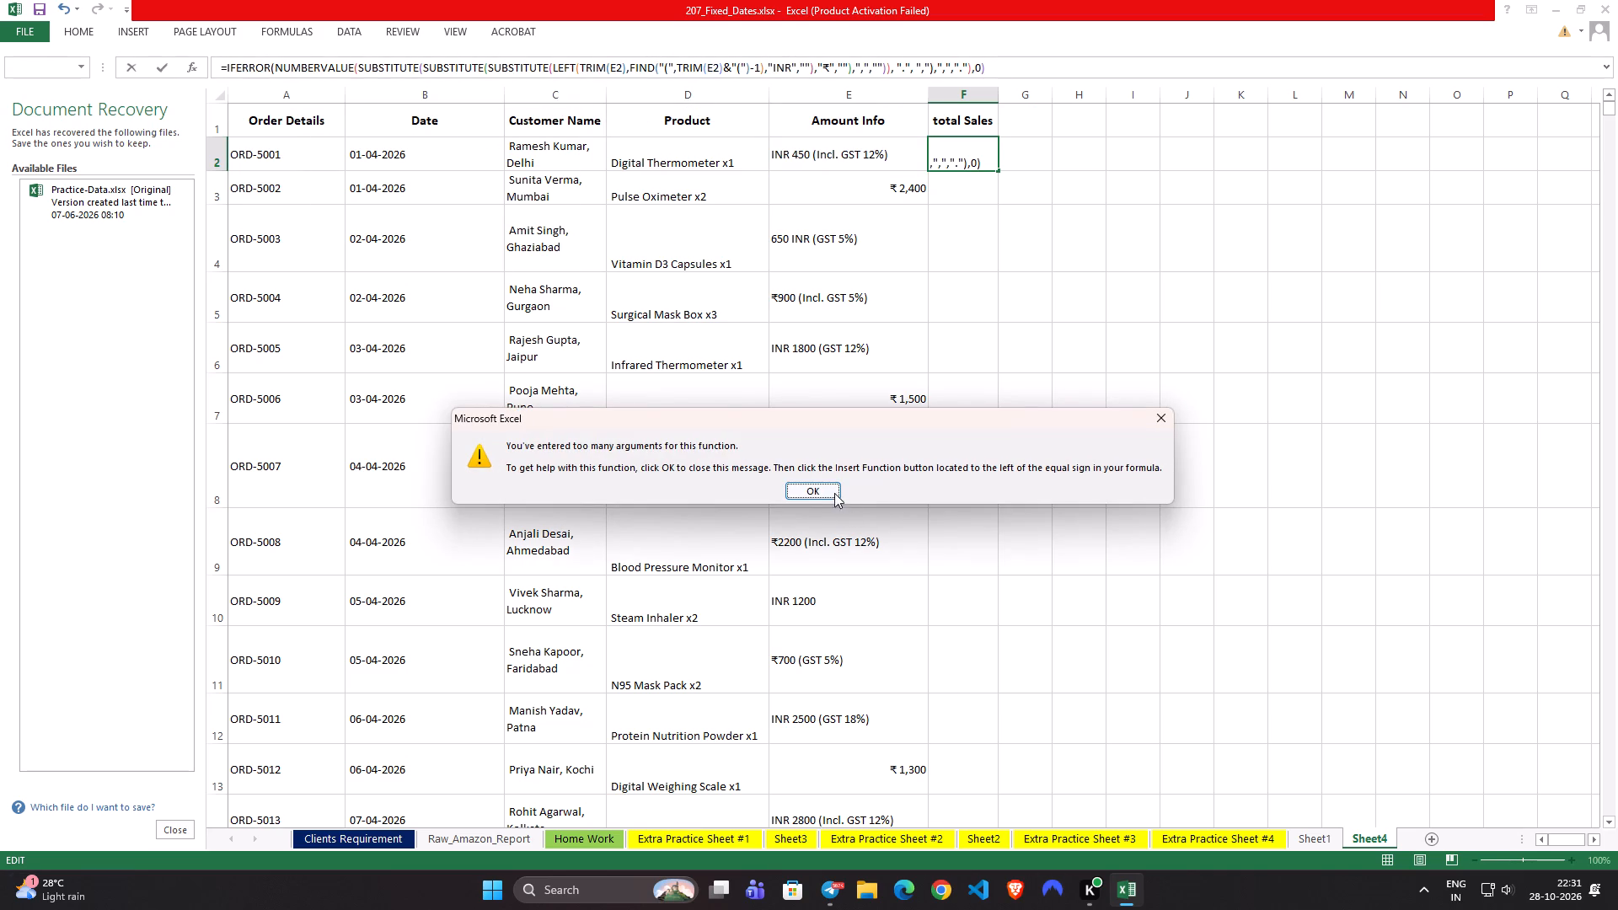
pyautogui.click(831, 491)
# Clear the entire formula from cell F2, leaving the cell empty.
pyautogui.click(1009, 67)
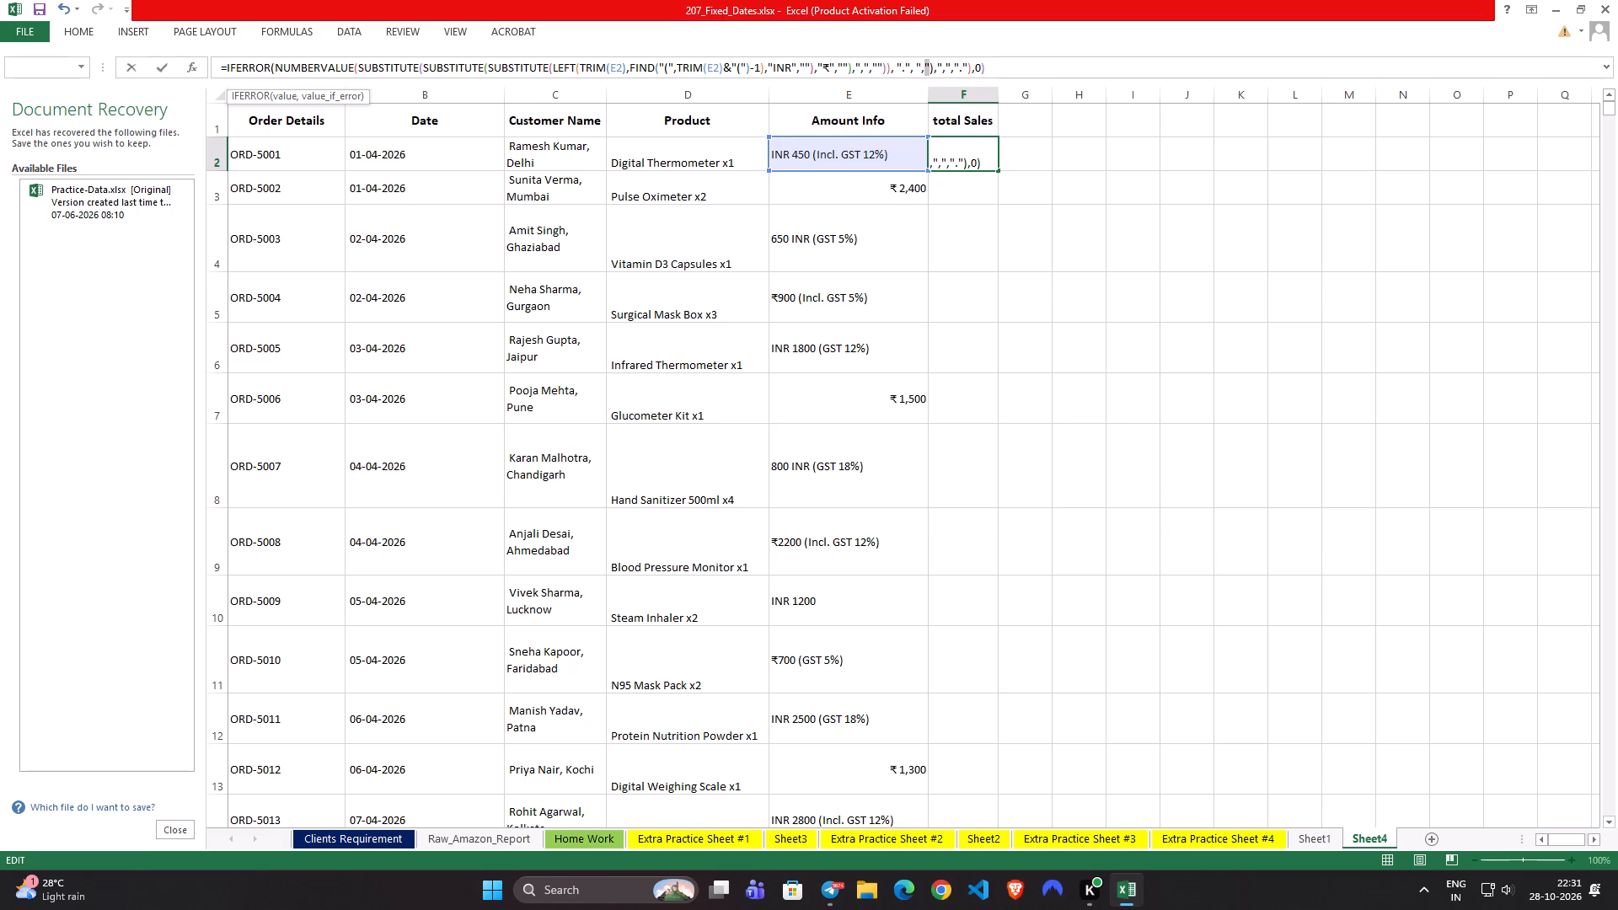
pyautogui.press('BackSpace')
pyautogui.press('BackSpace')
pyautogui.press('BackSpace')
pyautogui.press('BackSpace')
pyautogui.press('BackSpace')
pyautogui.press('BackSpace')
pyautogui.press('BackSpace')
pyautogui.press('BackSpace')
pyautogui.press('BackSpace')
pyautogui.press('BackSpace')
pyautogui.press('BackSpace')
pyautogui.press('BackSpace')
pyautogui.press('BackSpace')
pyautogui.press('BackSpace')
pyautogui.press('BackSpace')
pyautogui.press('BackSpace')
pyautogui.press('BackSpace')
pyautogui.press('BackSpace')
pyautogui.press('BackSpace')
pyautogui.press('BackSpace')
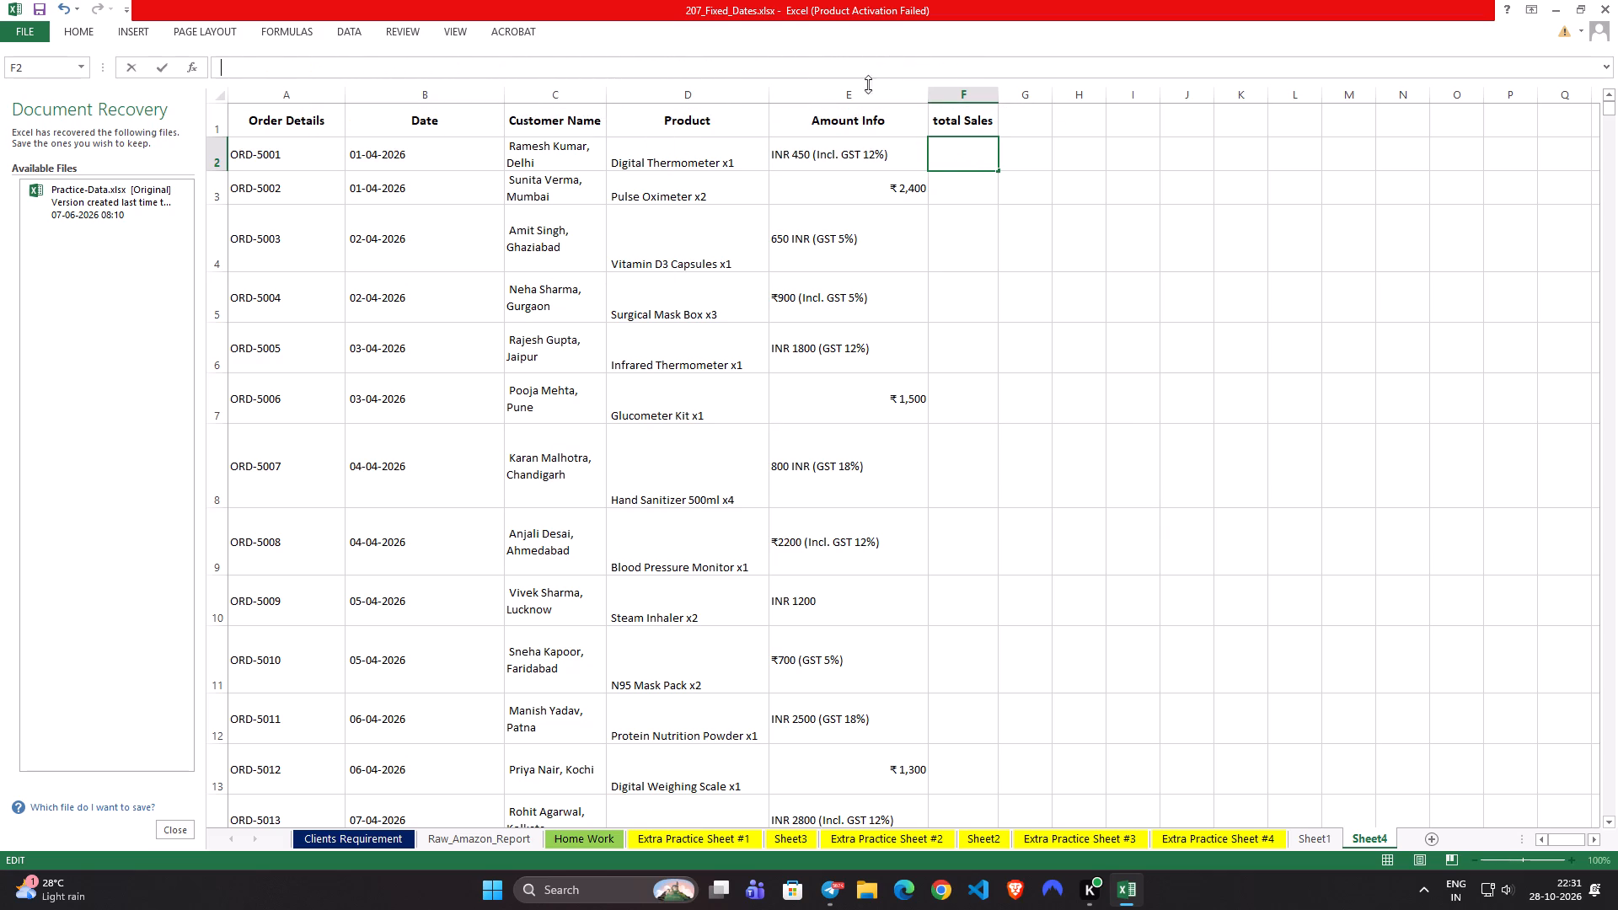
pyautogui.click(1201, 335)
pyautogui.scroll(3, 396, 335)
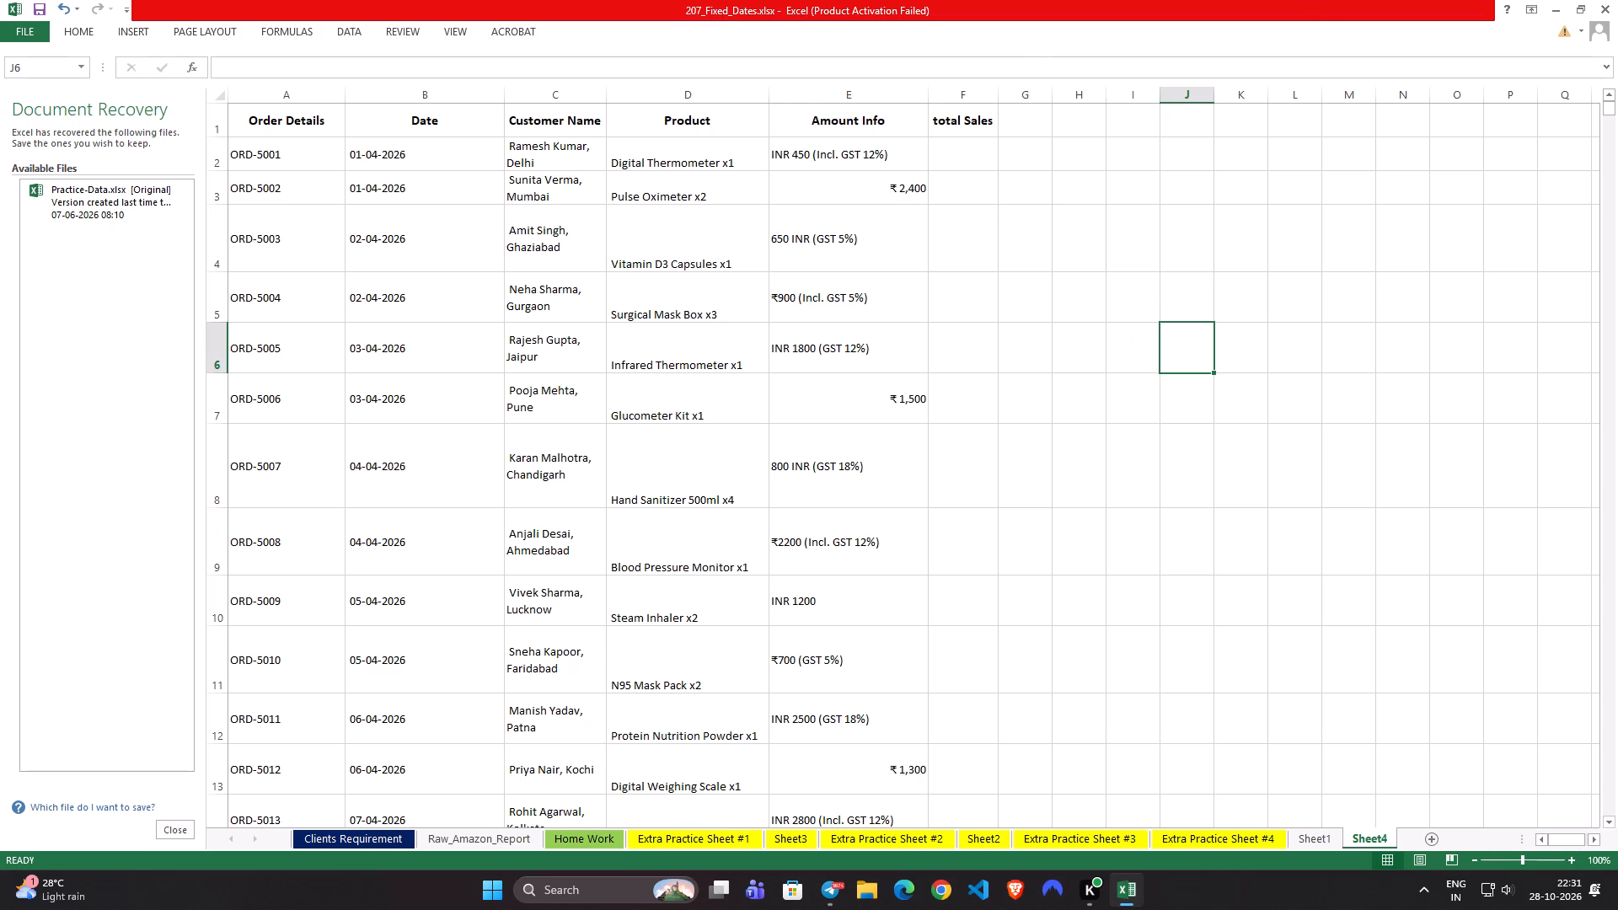
# Enter 450 in F2, 2400 in F3 and 650 in F4, accepting the Flash Fill suggestions for the total Sales column.
pyautogui.click(967, 169)
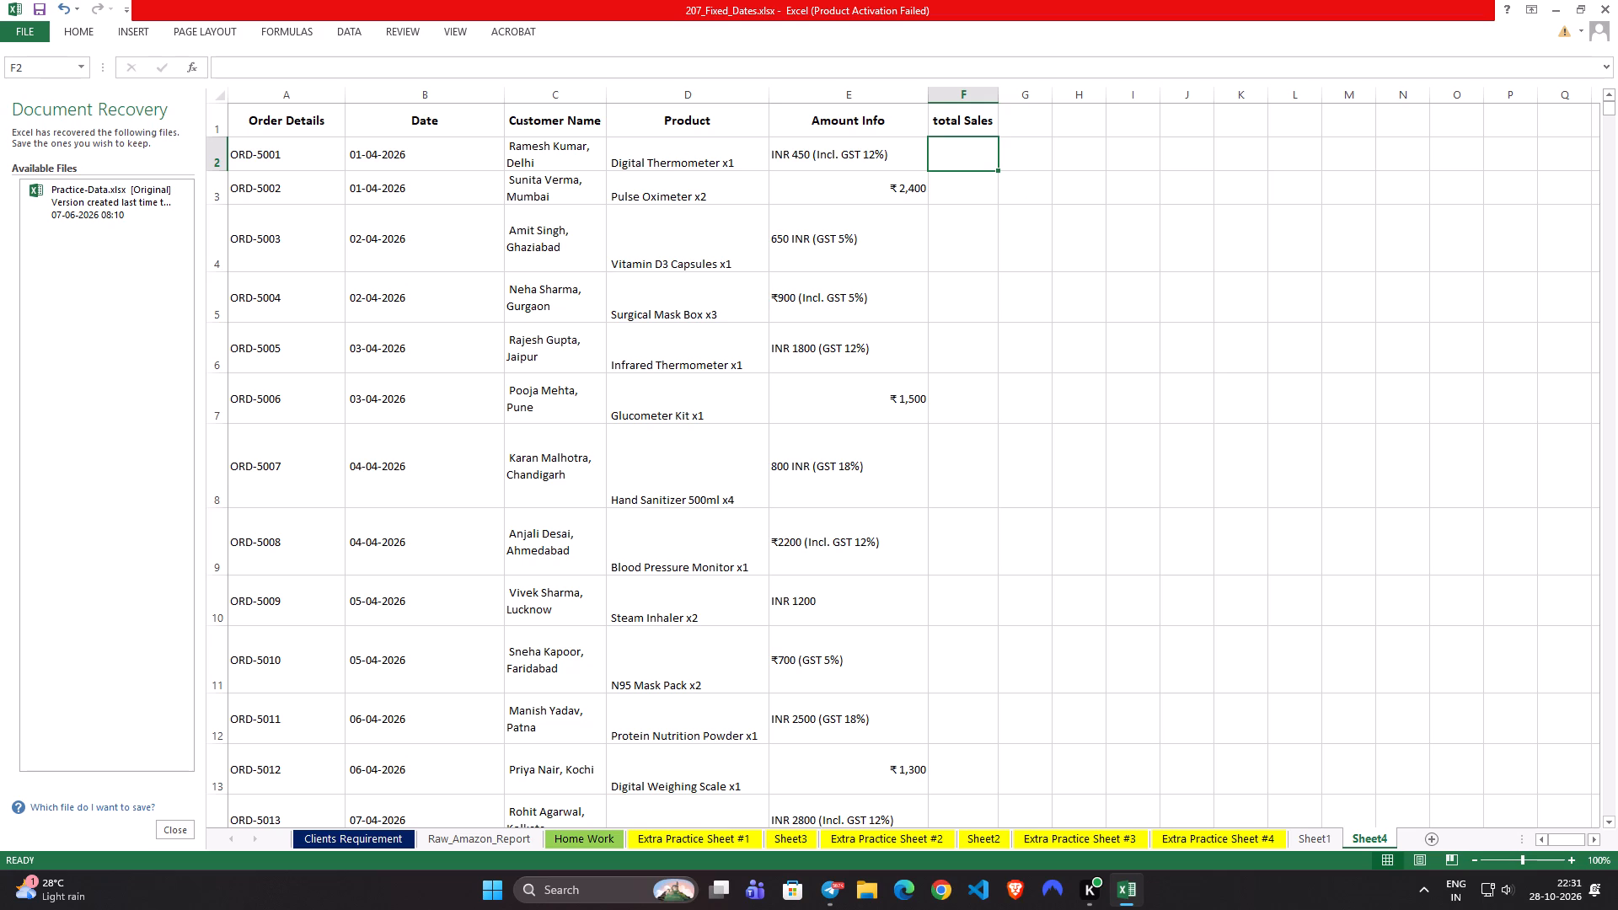
pyautogui.write('450')
pyautogui.click(962, 188)
pyautogui.write('2400')
pyautogui.click(978, 238)
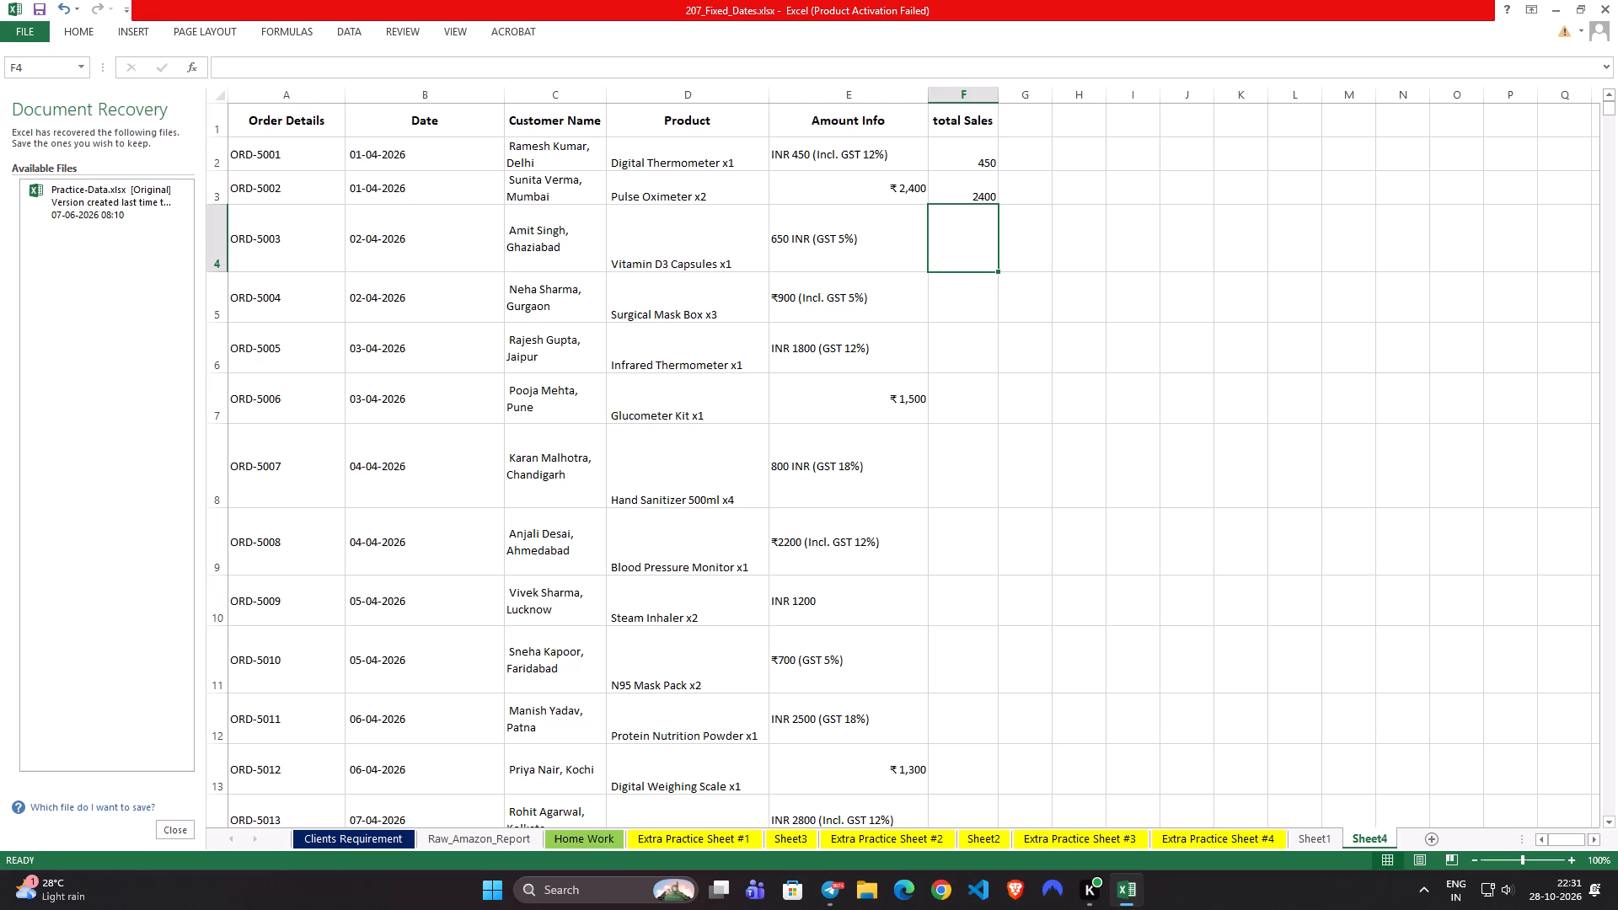
pyautogui.write('650')
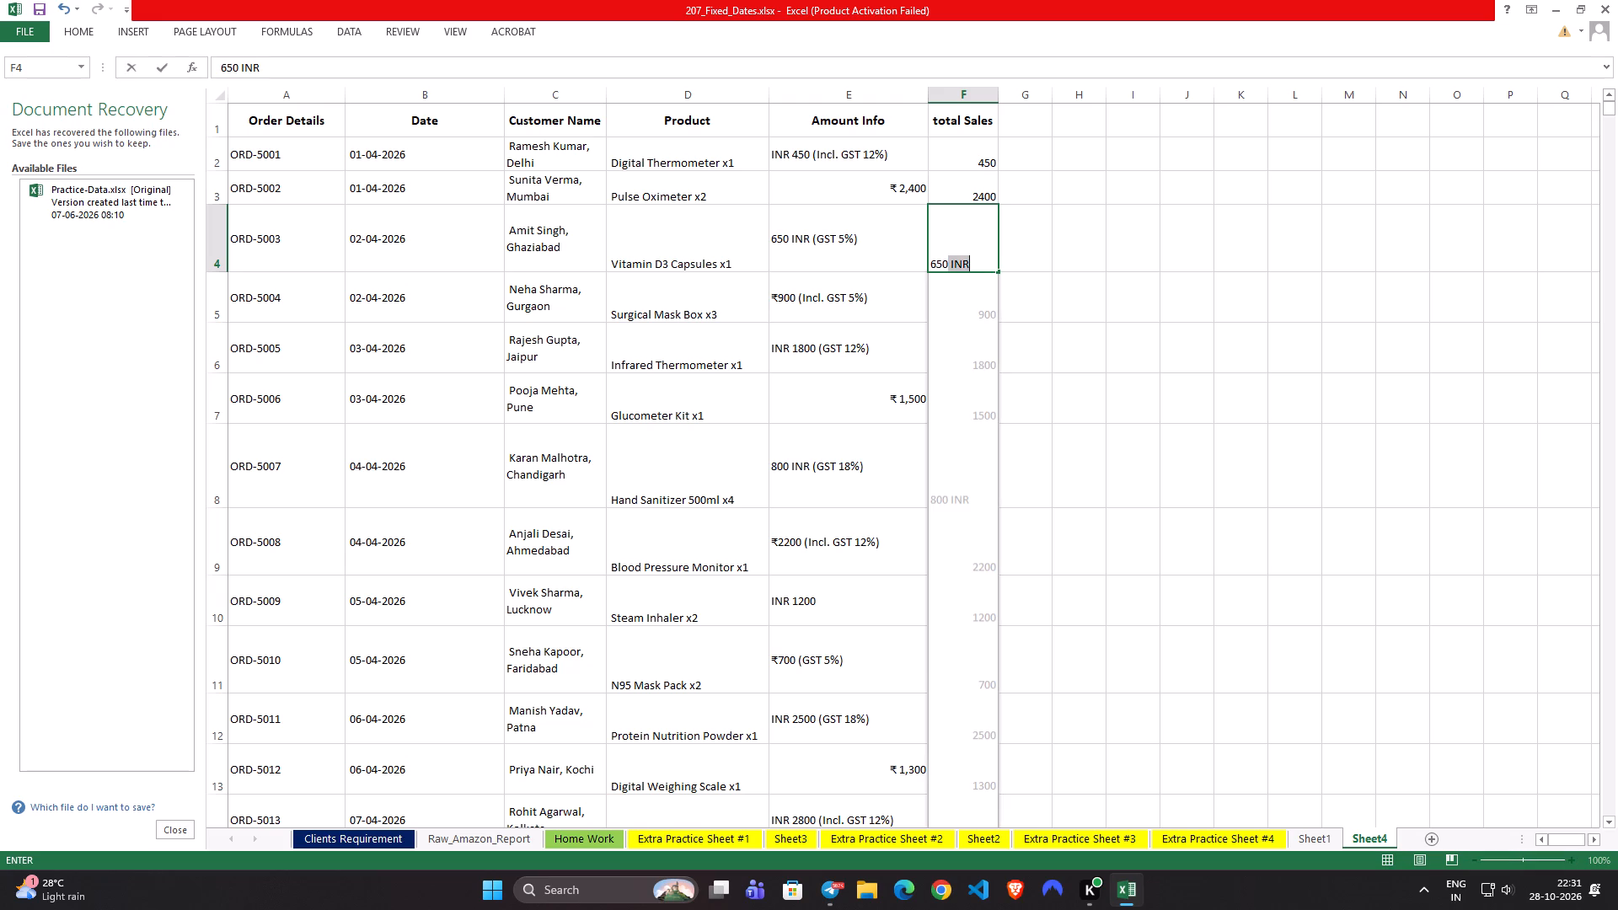
pyautogui.click(1040, 242)
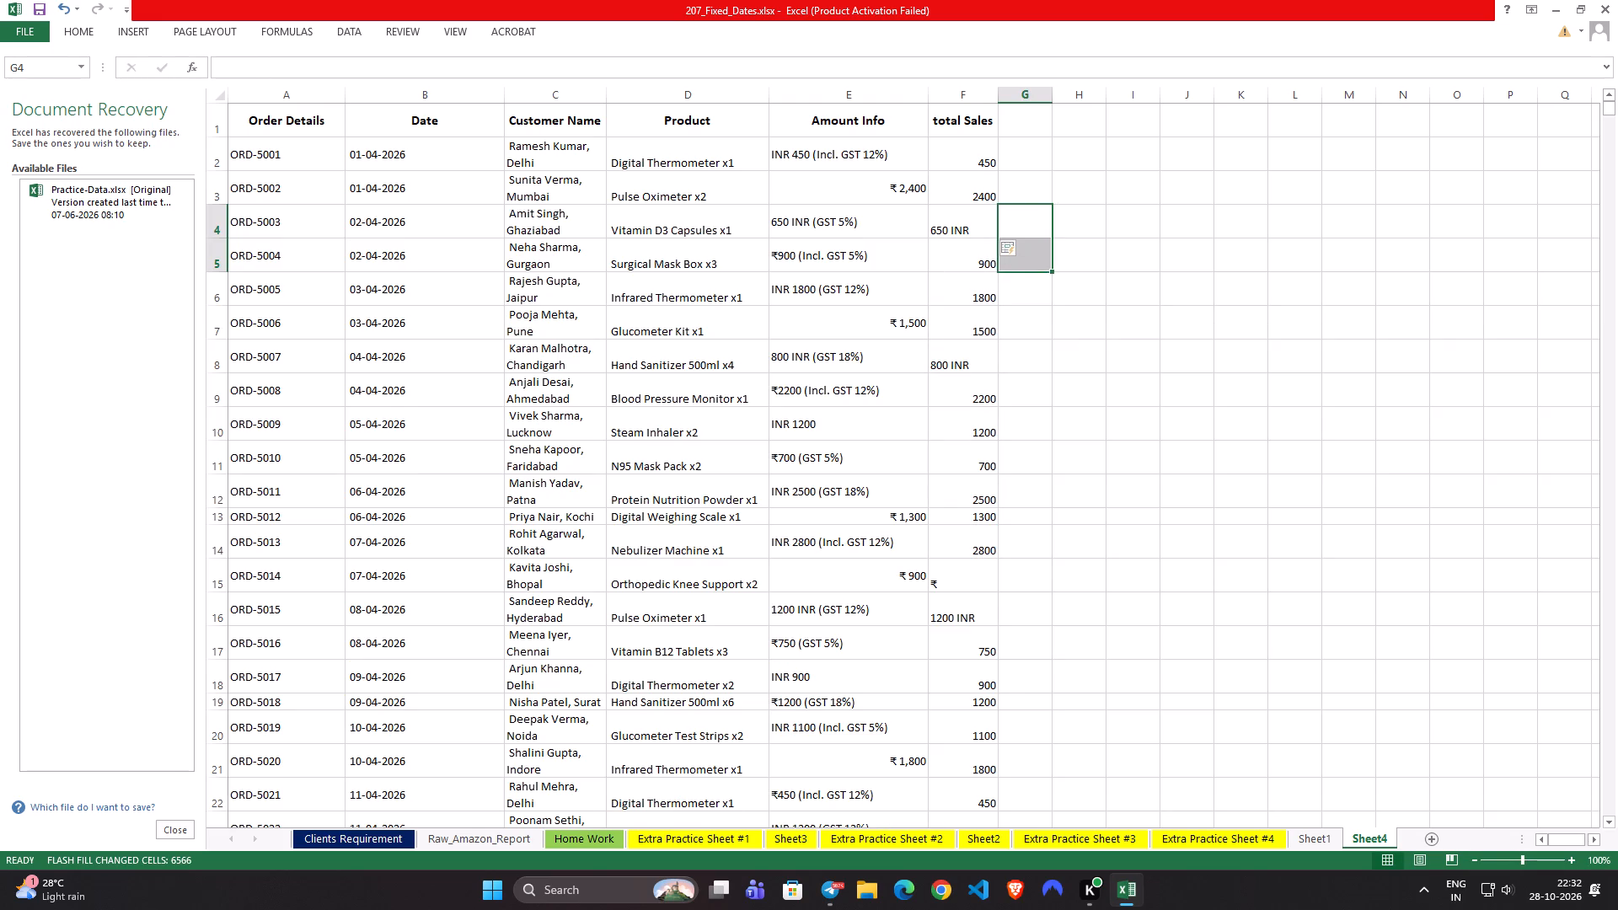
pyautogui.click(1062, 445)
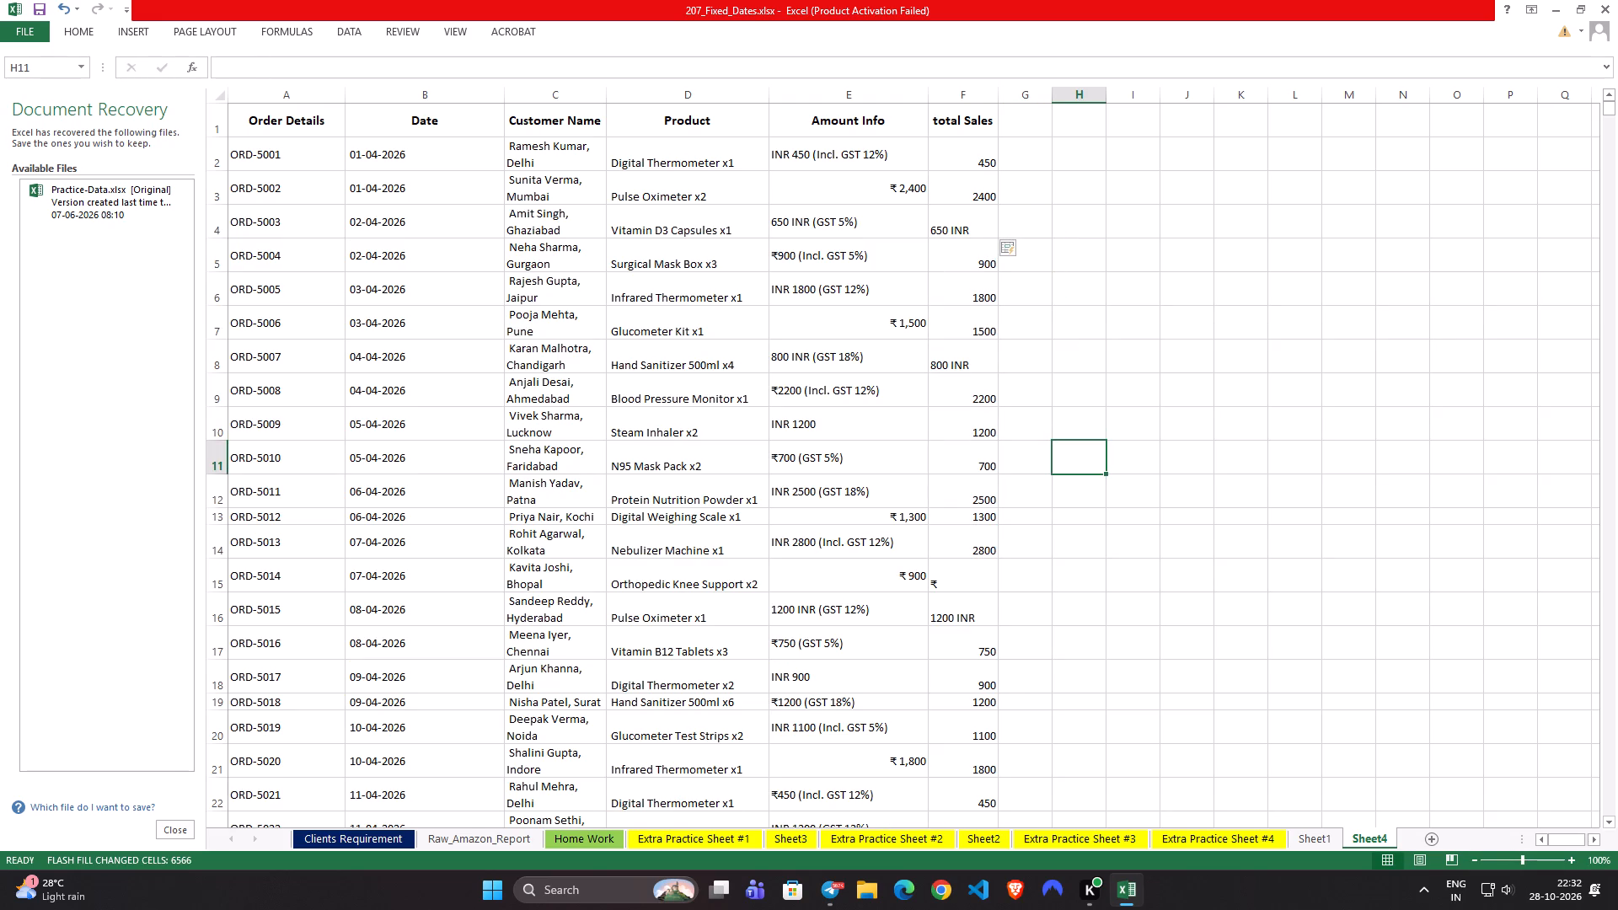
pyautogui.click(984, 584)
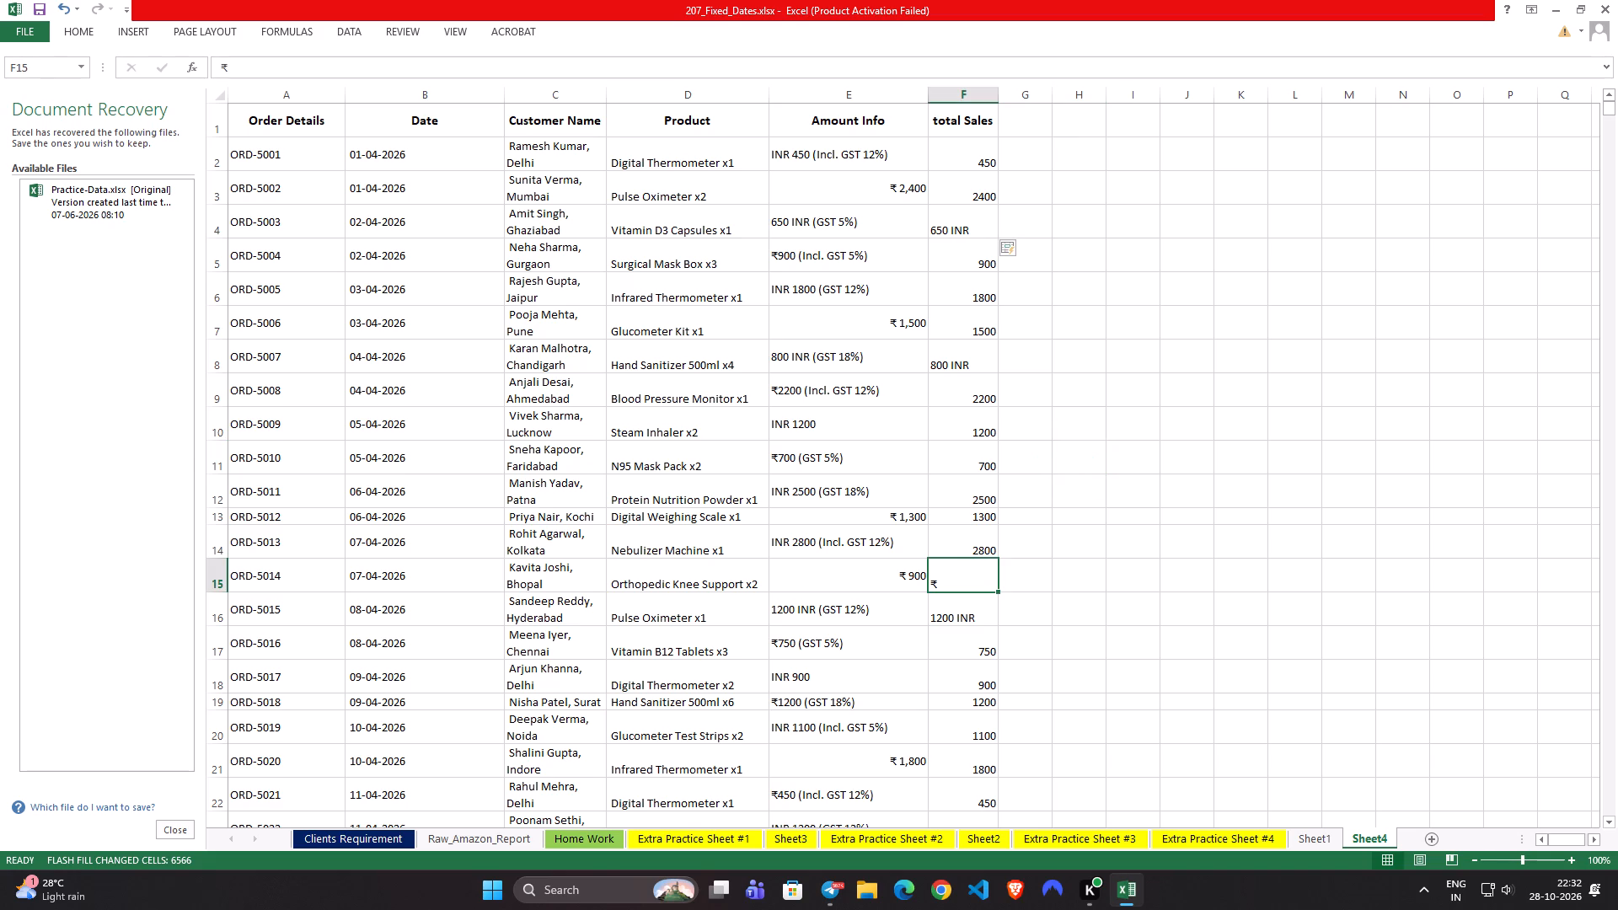
# Start Text to Columns on the whole Amount Info column E, using the Delimited data type.
pyautogui.click(831, 99)
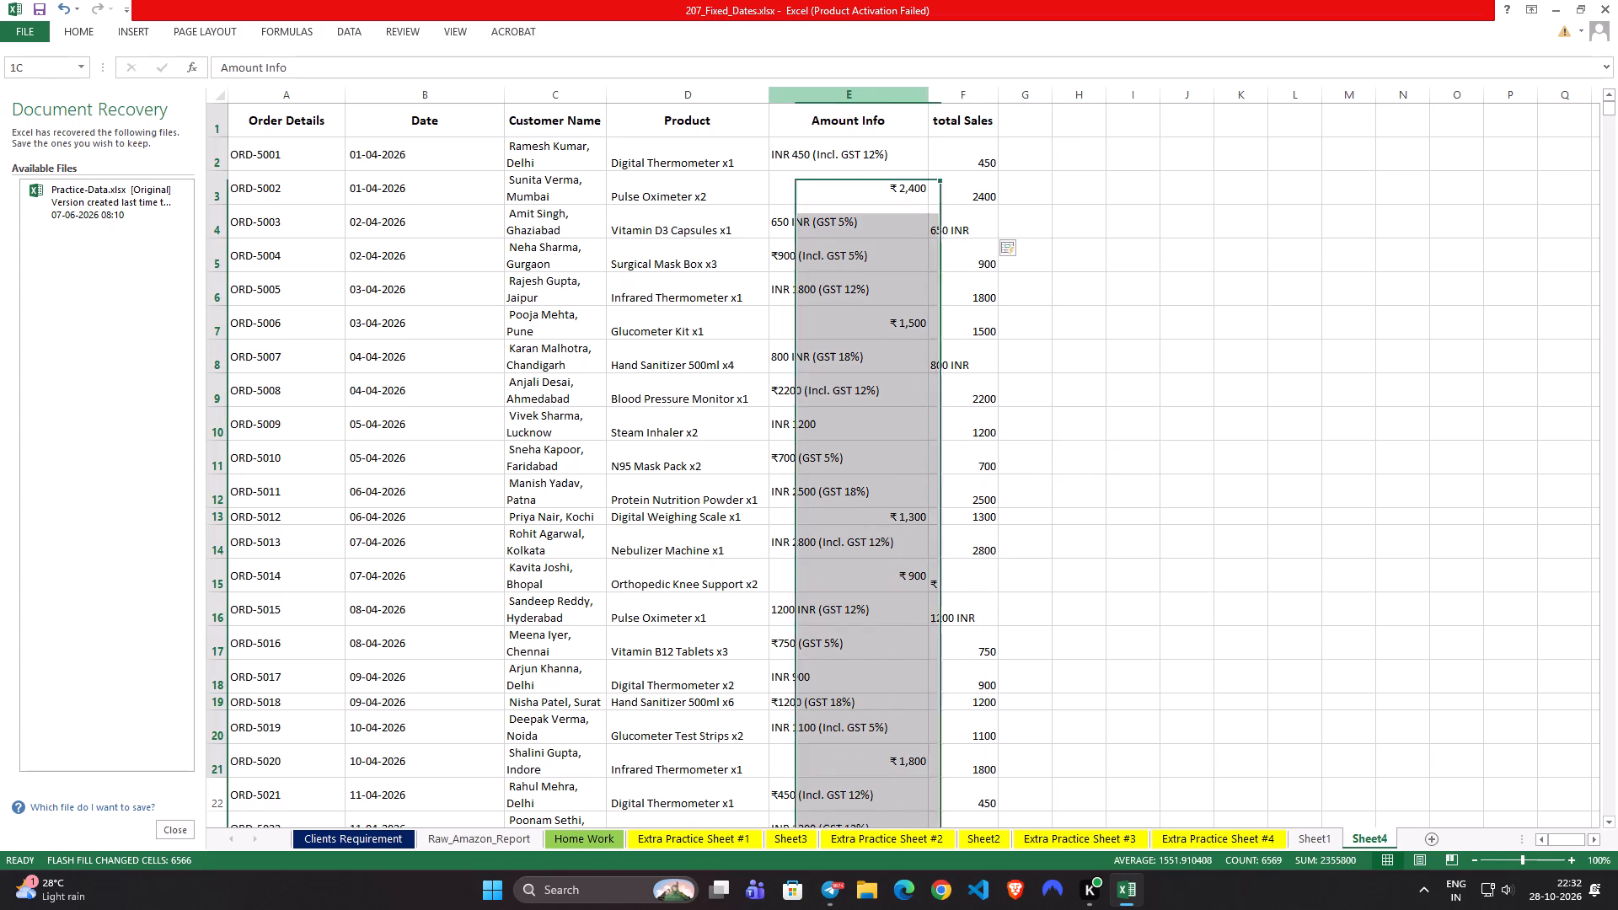
pyautogui.rightClick(837, 230)
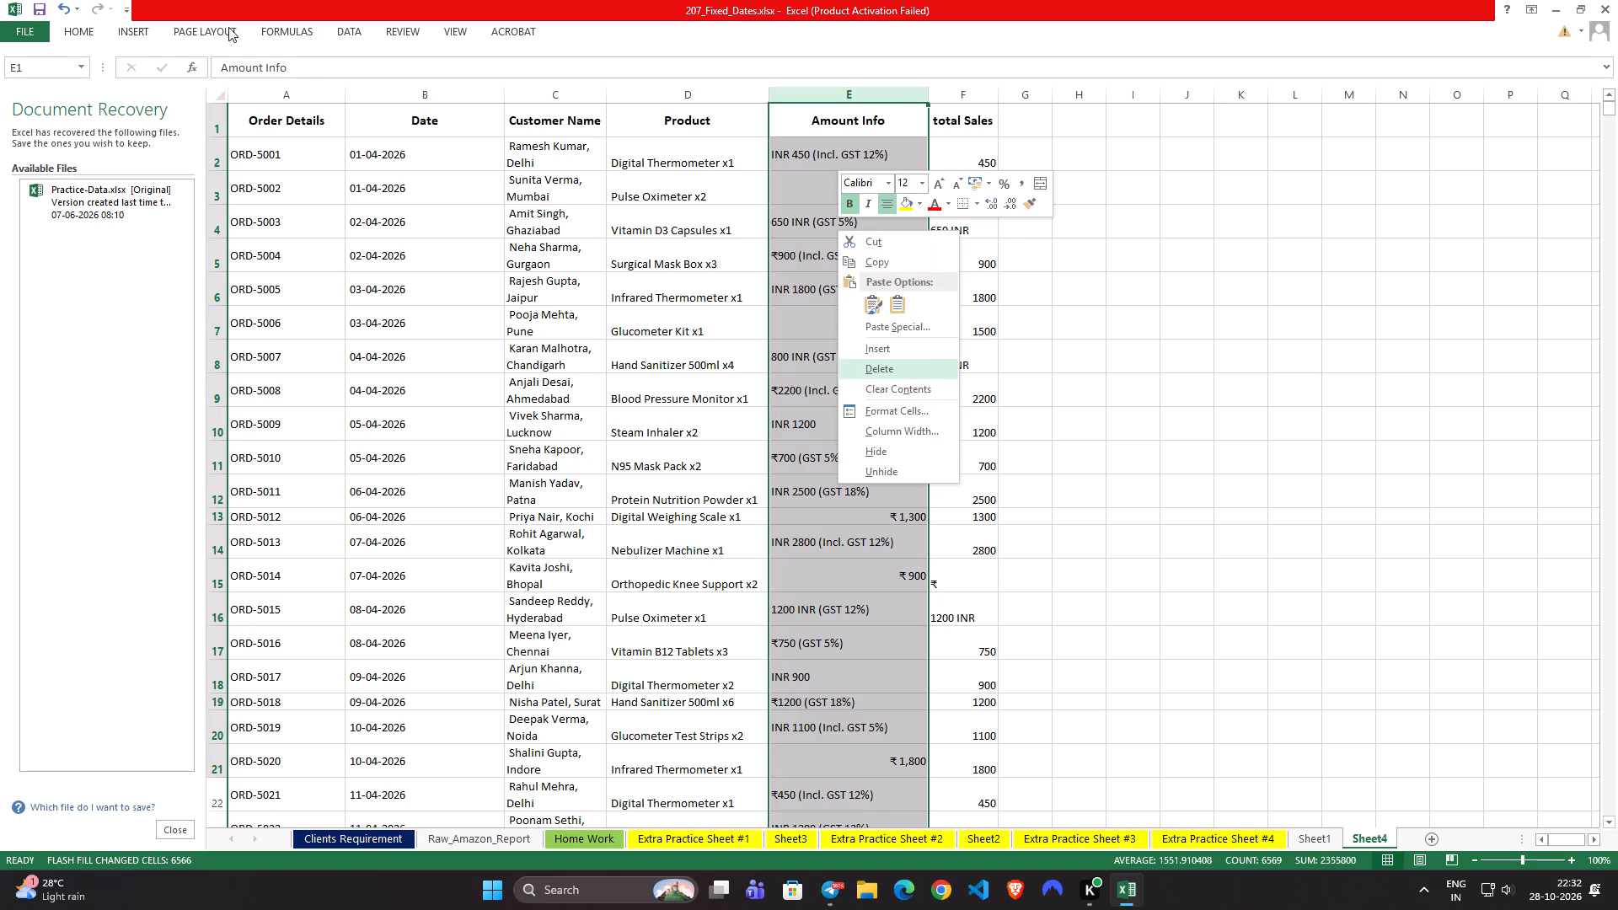
pyautogui.click(290, 32)
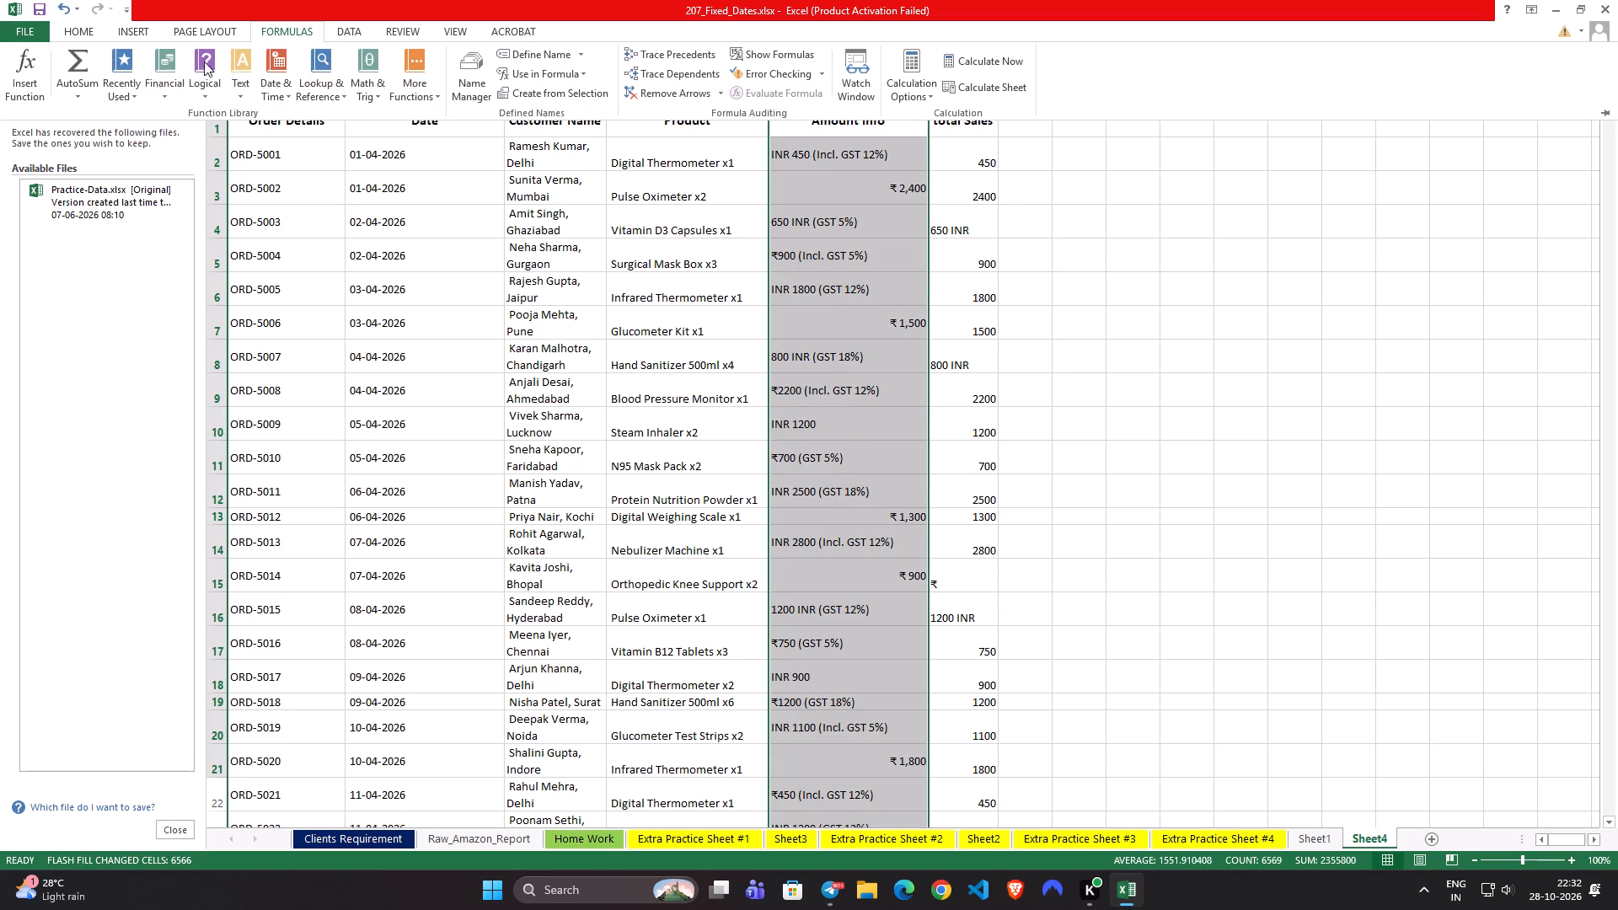
pyautogui.click(334, 24)
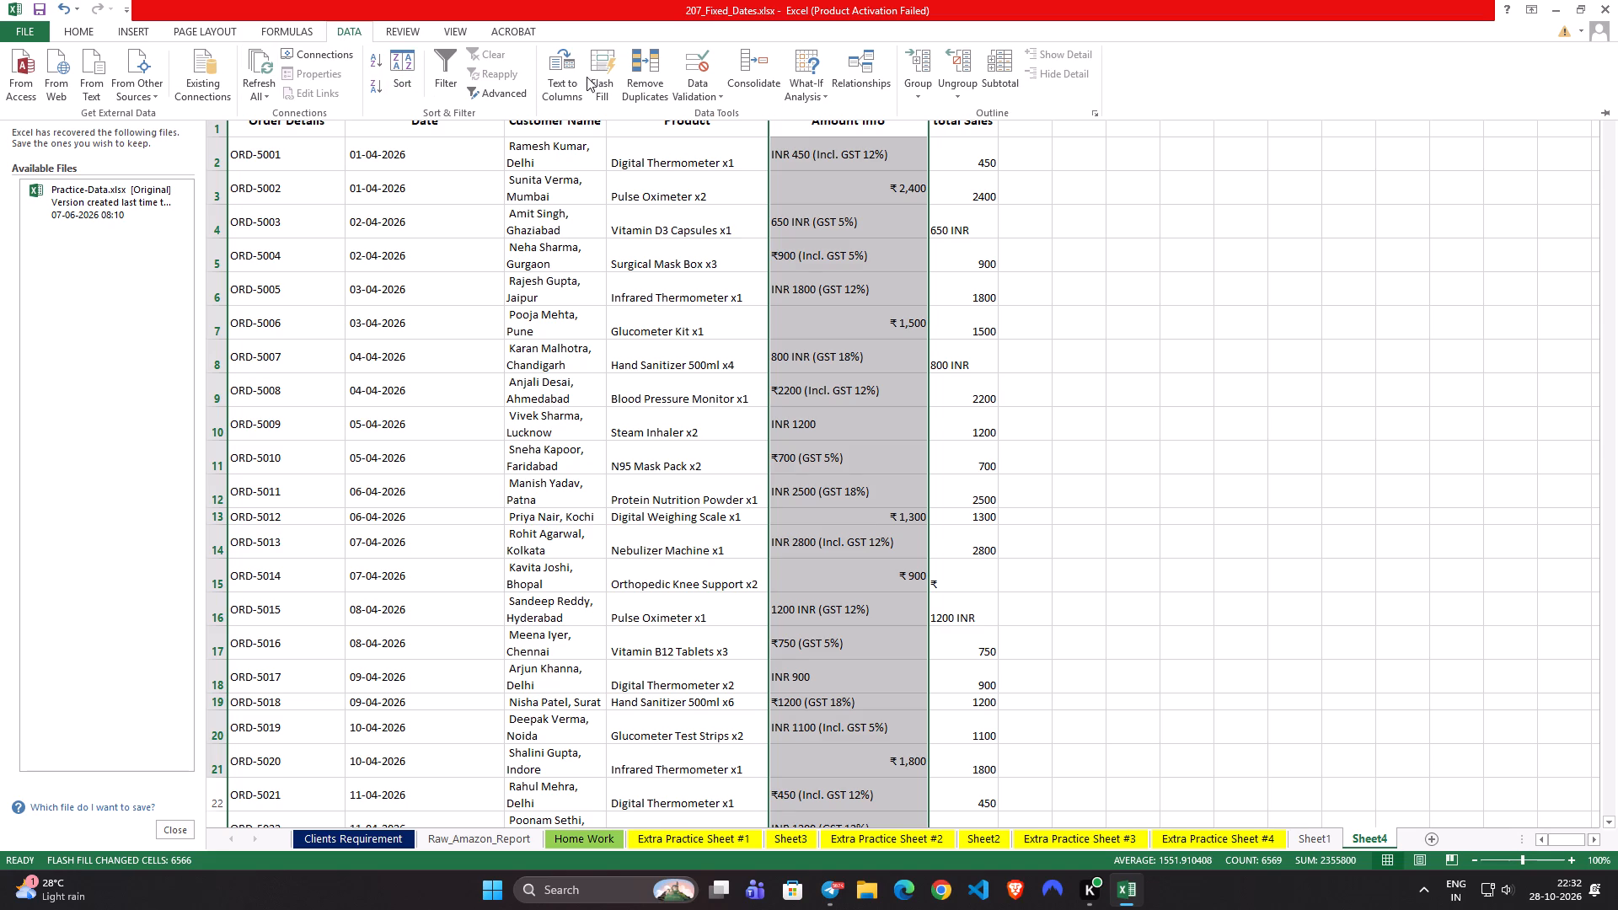
pyautogui.click(554, 83)
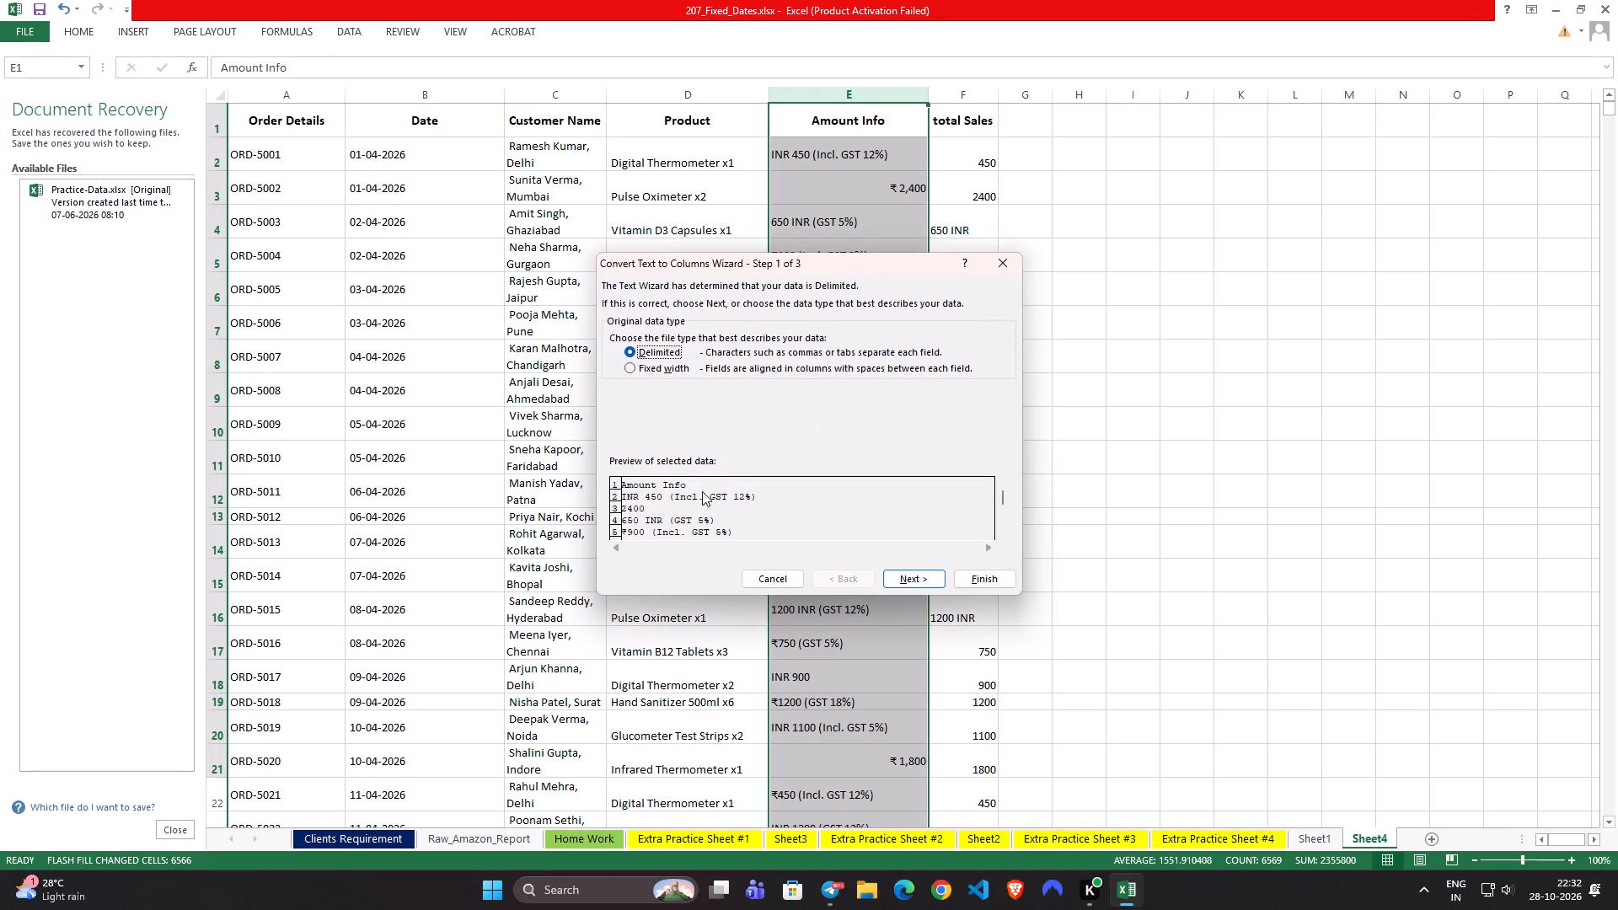
pyautogui.click(897, 576)
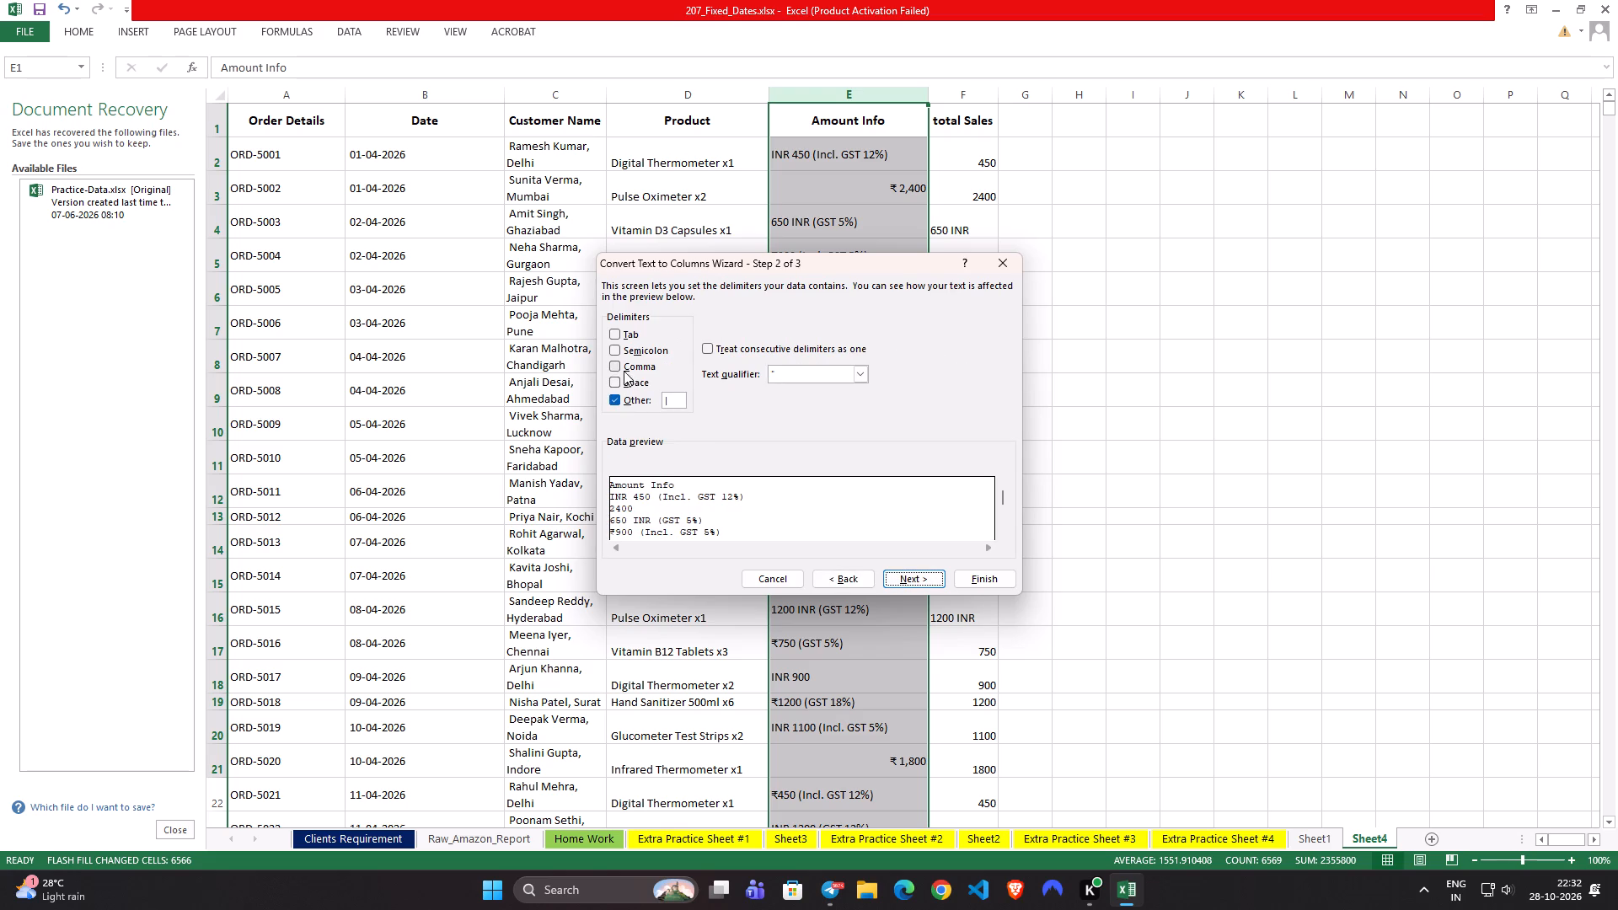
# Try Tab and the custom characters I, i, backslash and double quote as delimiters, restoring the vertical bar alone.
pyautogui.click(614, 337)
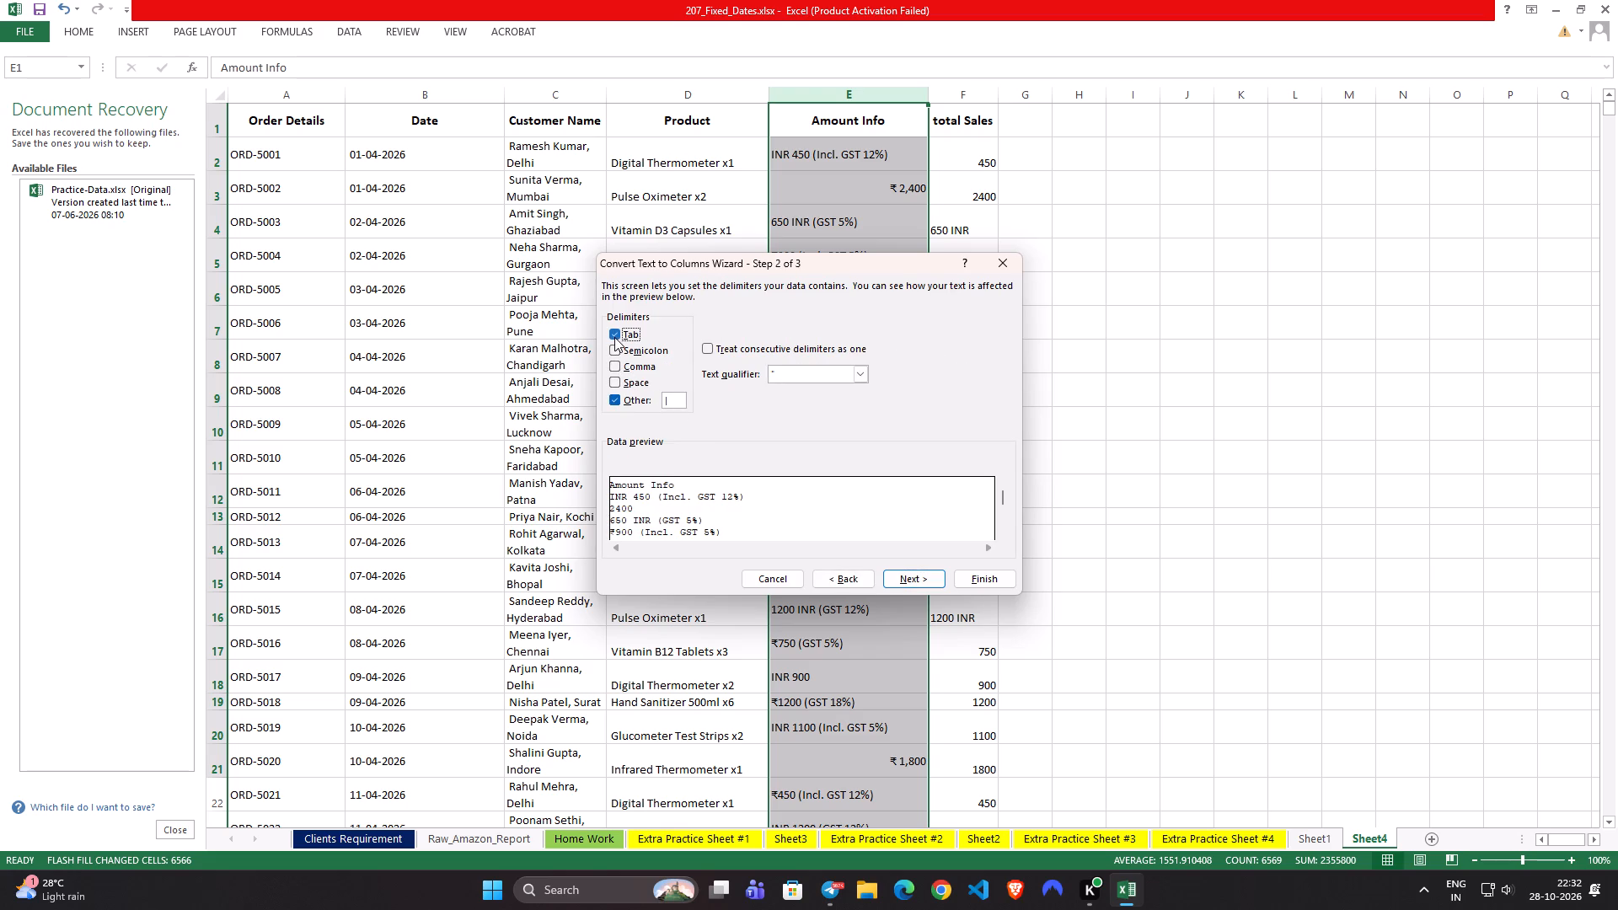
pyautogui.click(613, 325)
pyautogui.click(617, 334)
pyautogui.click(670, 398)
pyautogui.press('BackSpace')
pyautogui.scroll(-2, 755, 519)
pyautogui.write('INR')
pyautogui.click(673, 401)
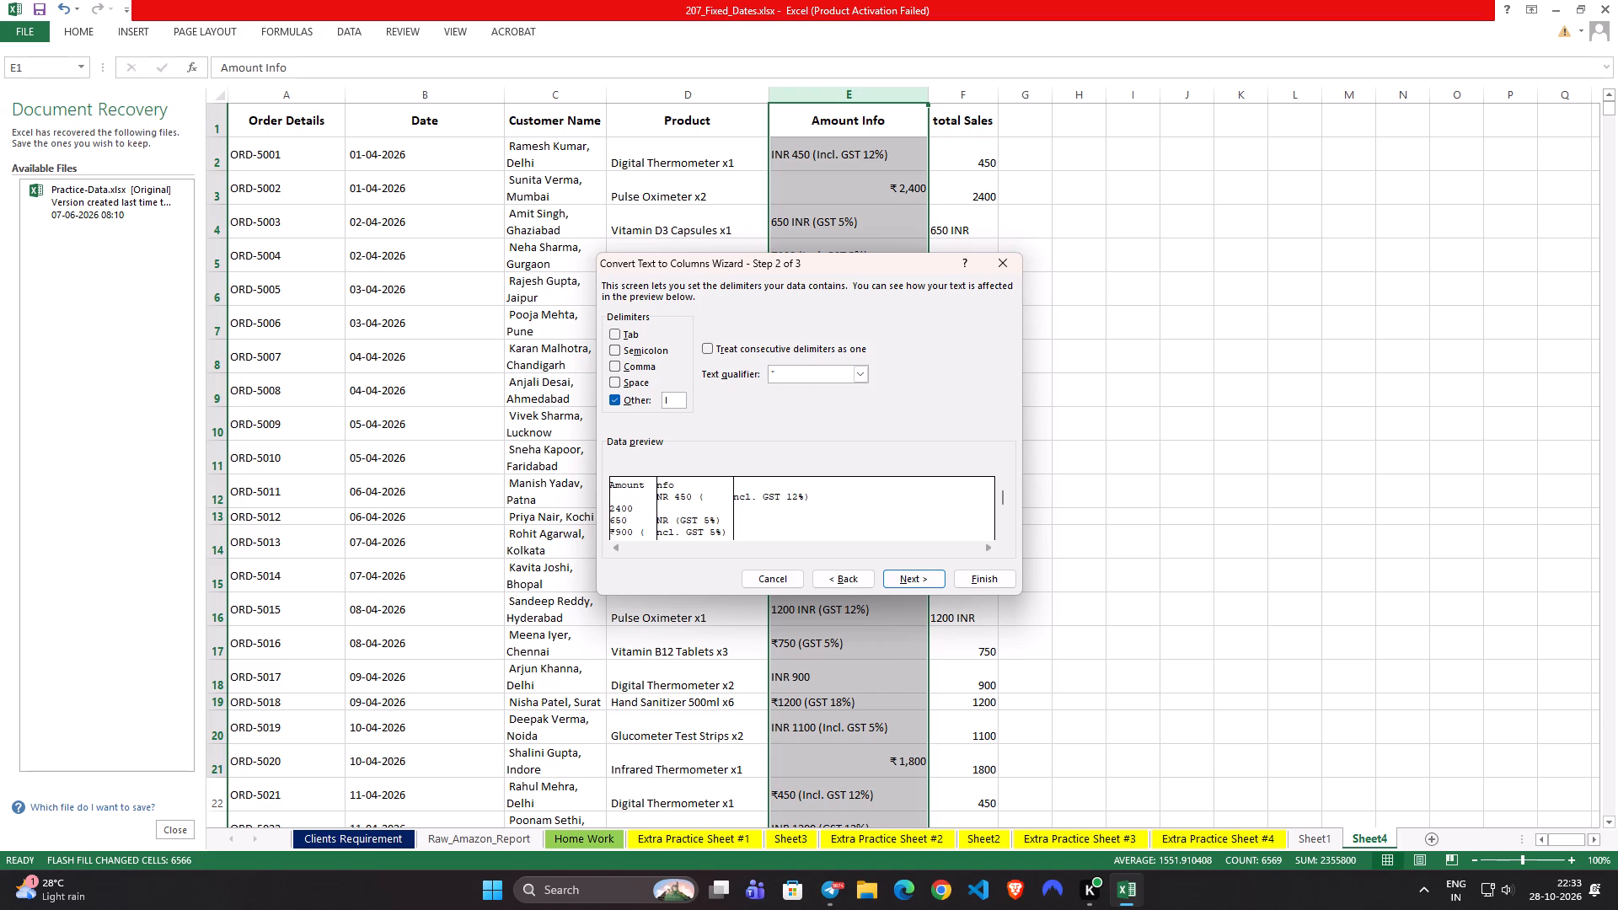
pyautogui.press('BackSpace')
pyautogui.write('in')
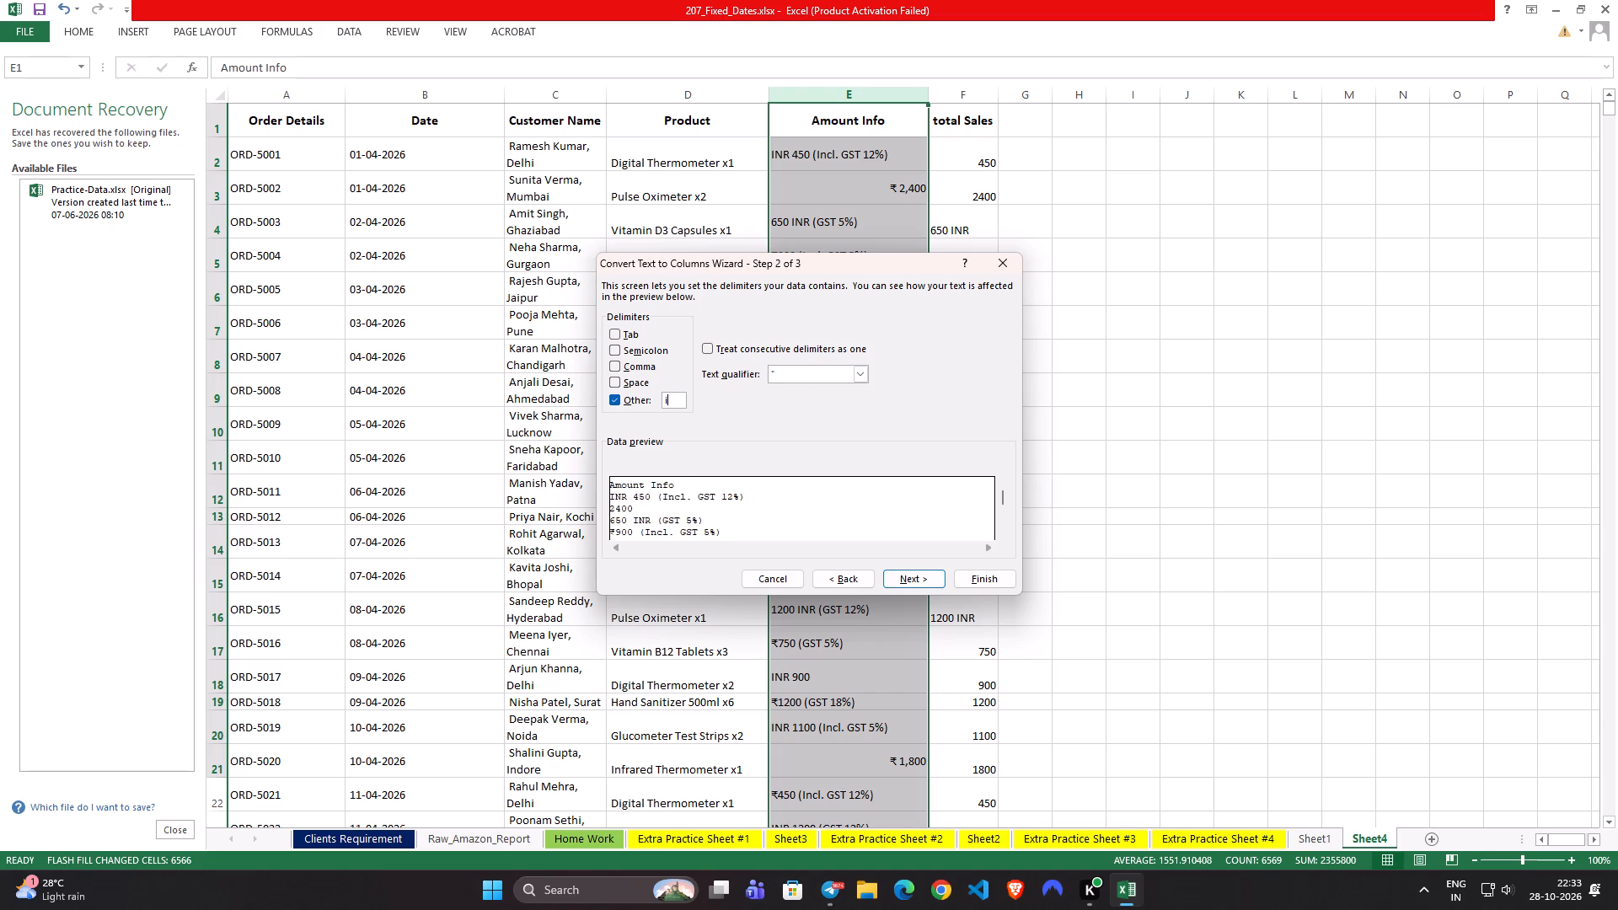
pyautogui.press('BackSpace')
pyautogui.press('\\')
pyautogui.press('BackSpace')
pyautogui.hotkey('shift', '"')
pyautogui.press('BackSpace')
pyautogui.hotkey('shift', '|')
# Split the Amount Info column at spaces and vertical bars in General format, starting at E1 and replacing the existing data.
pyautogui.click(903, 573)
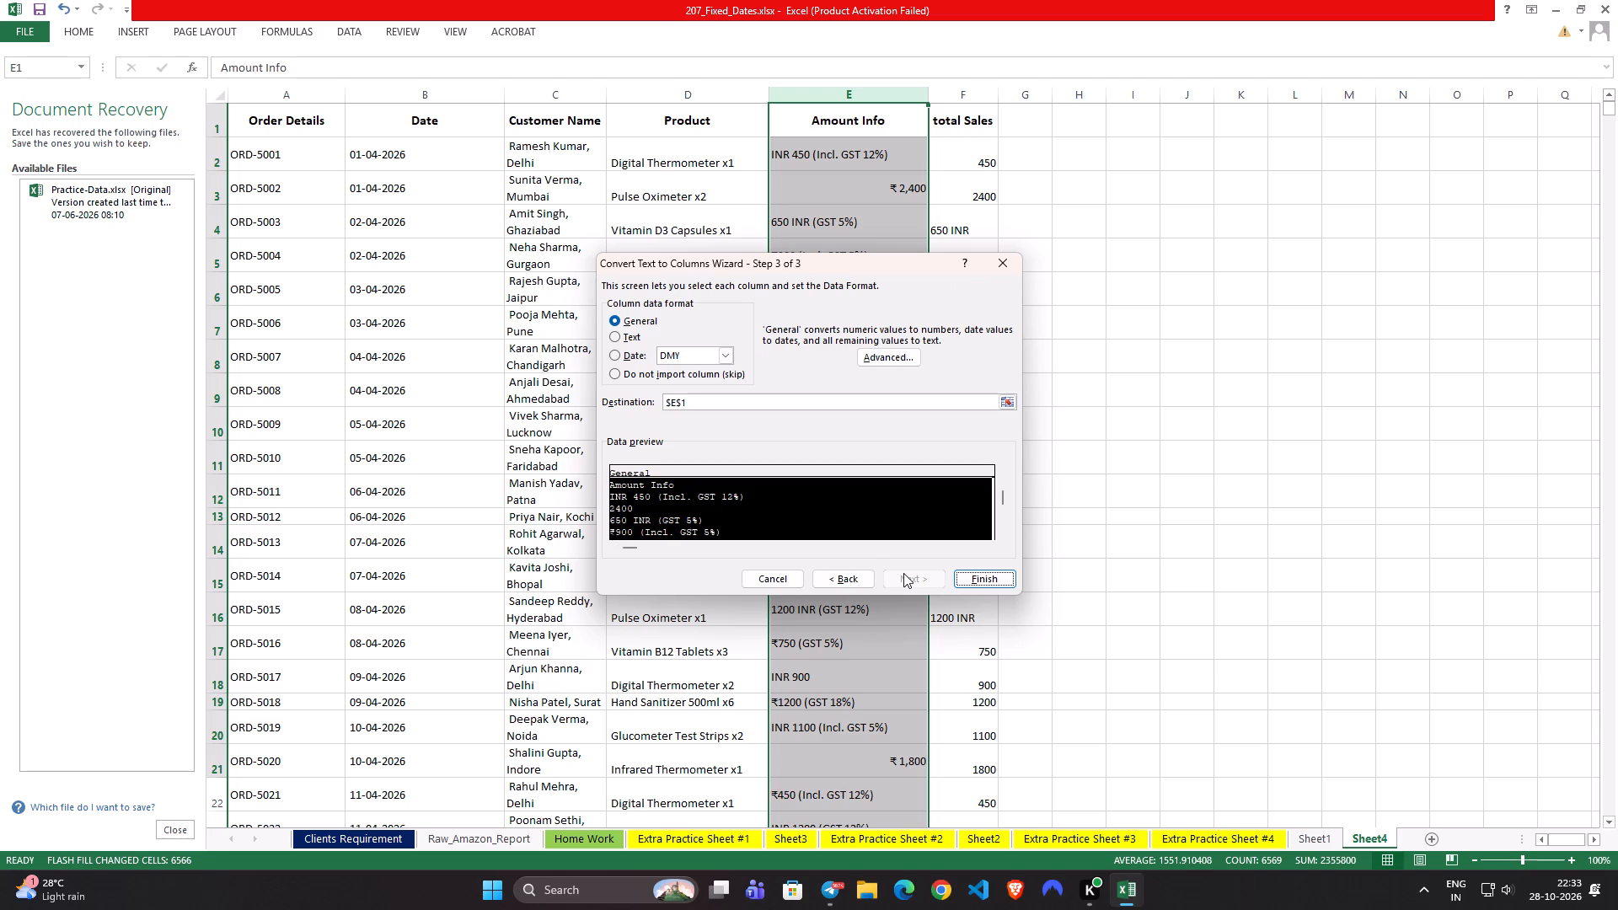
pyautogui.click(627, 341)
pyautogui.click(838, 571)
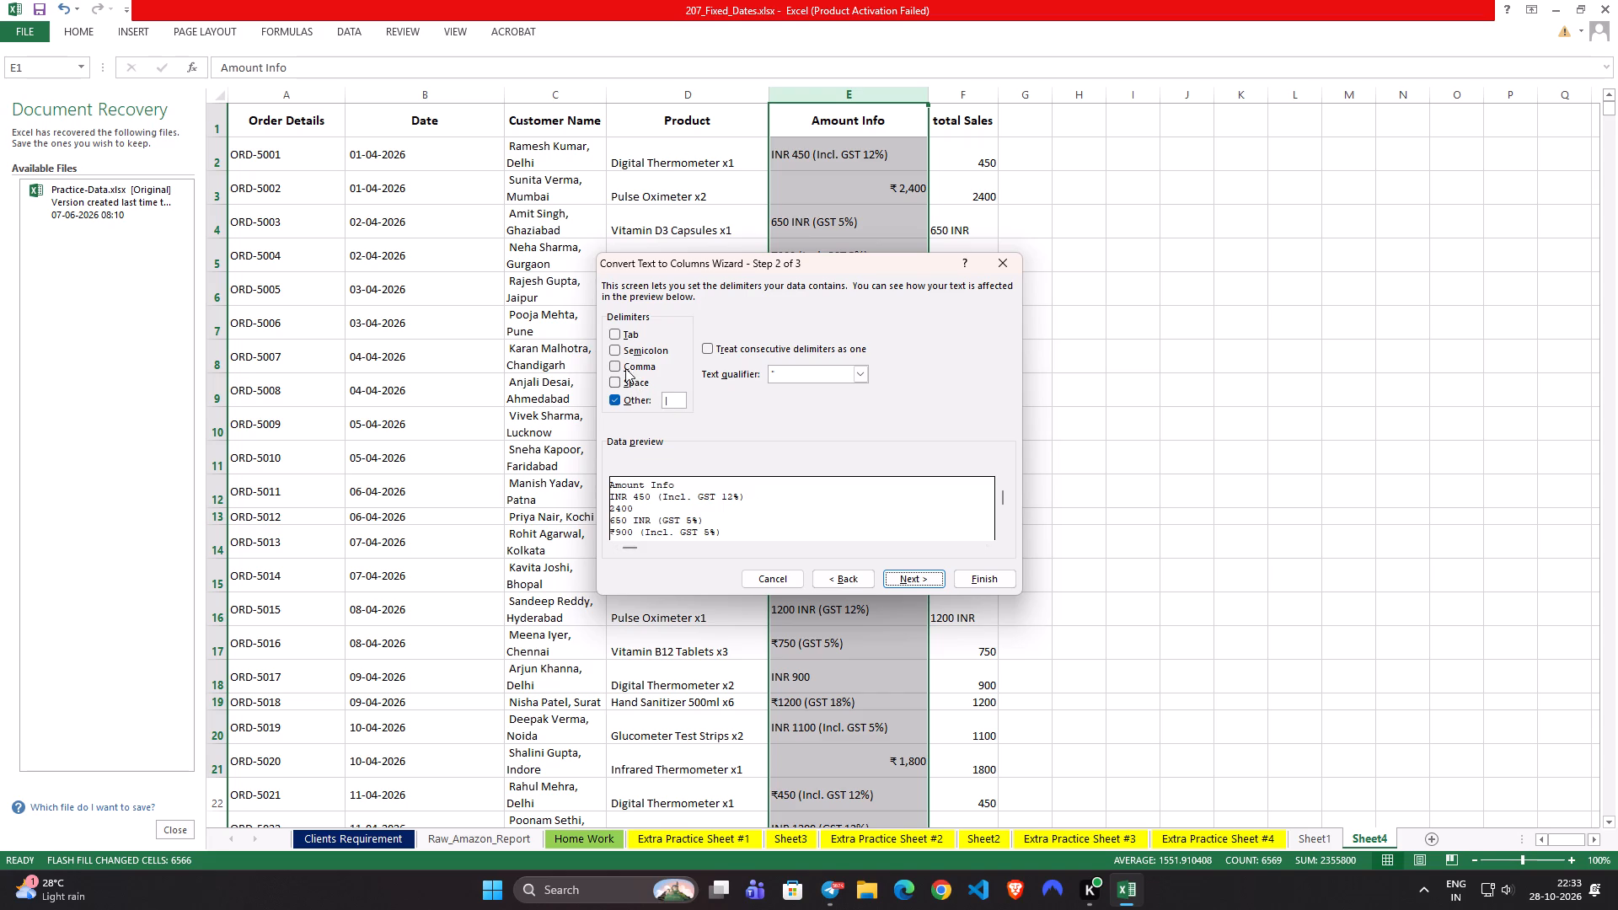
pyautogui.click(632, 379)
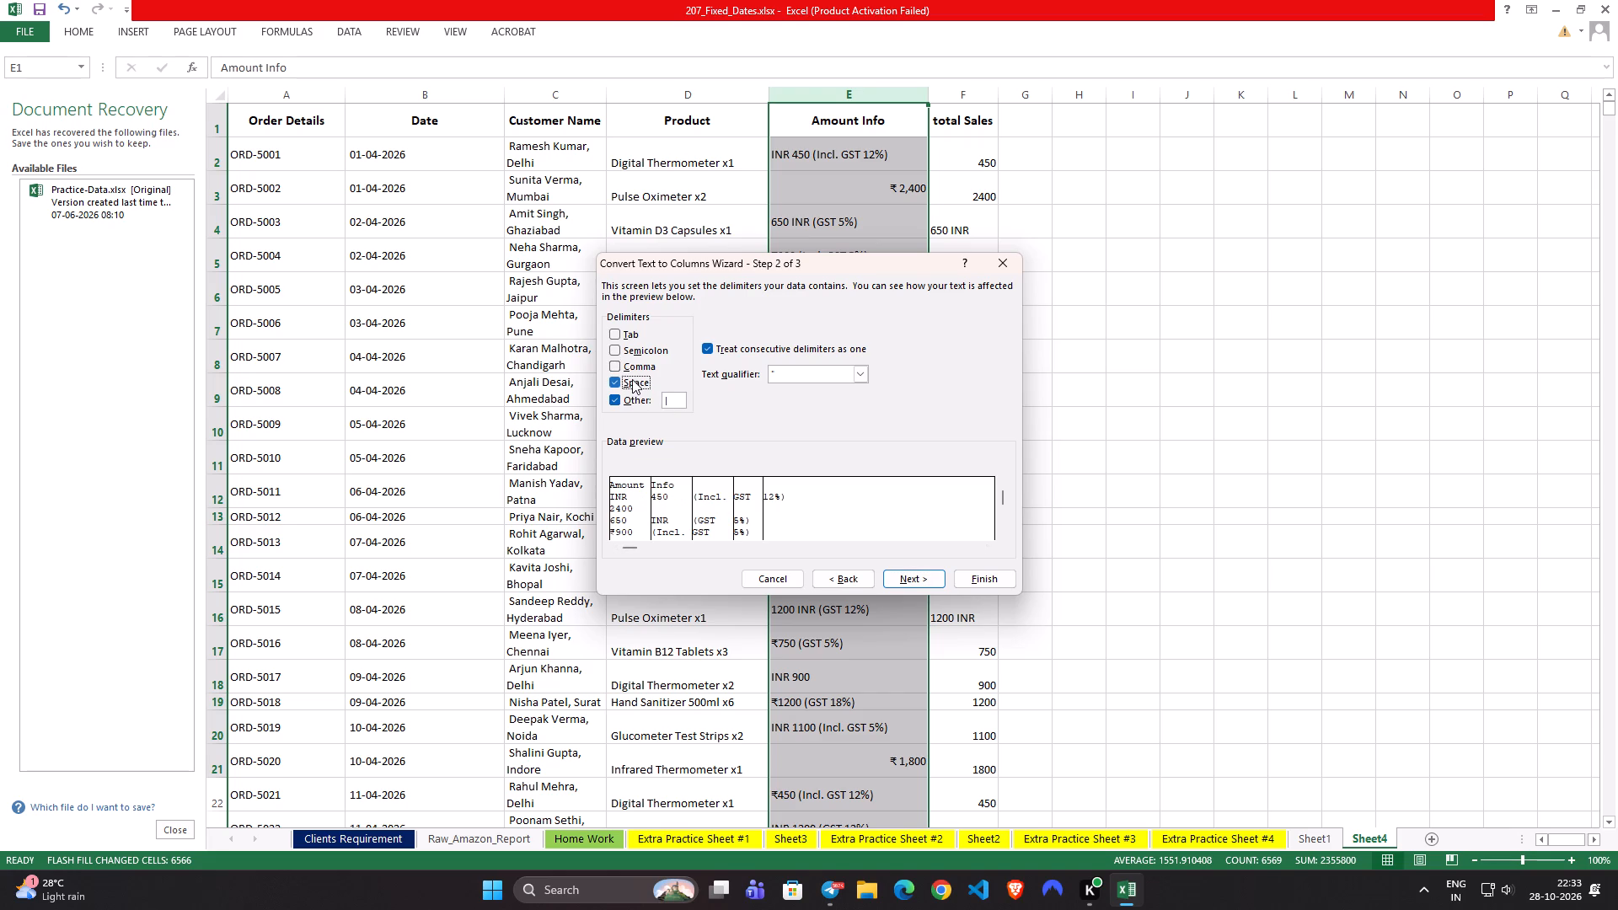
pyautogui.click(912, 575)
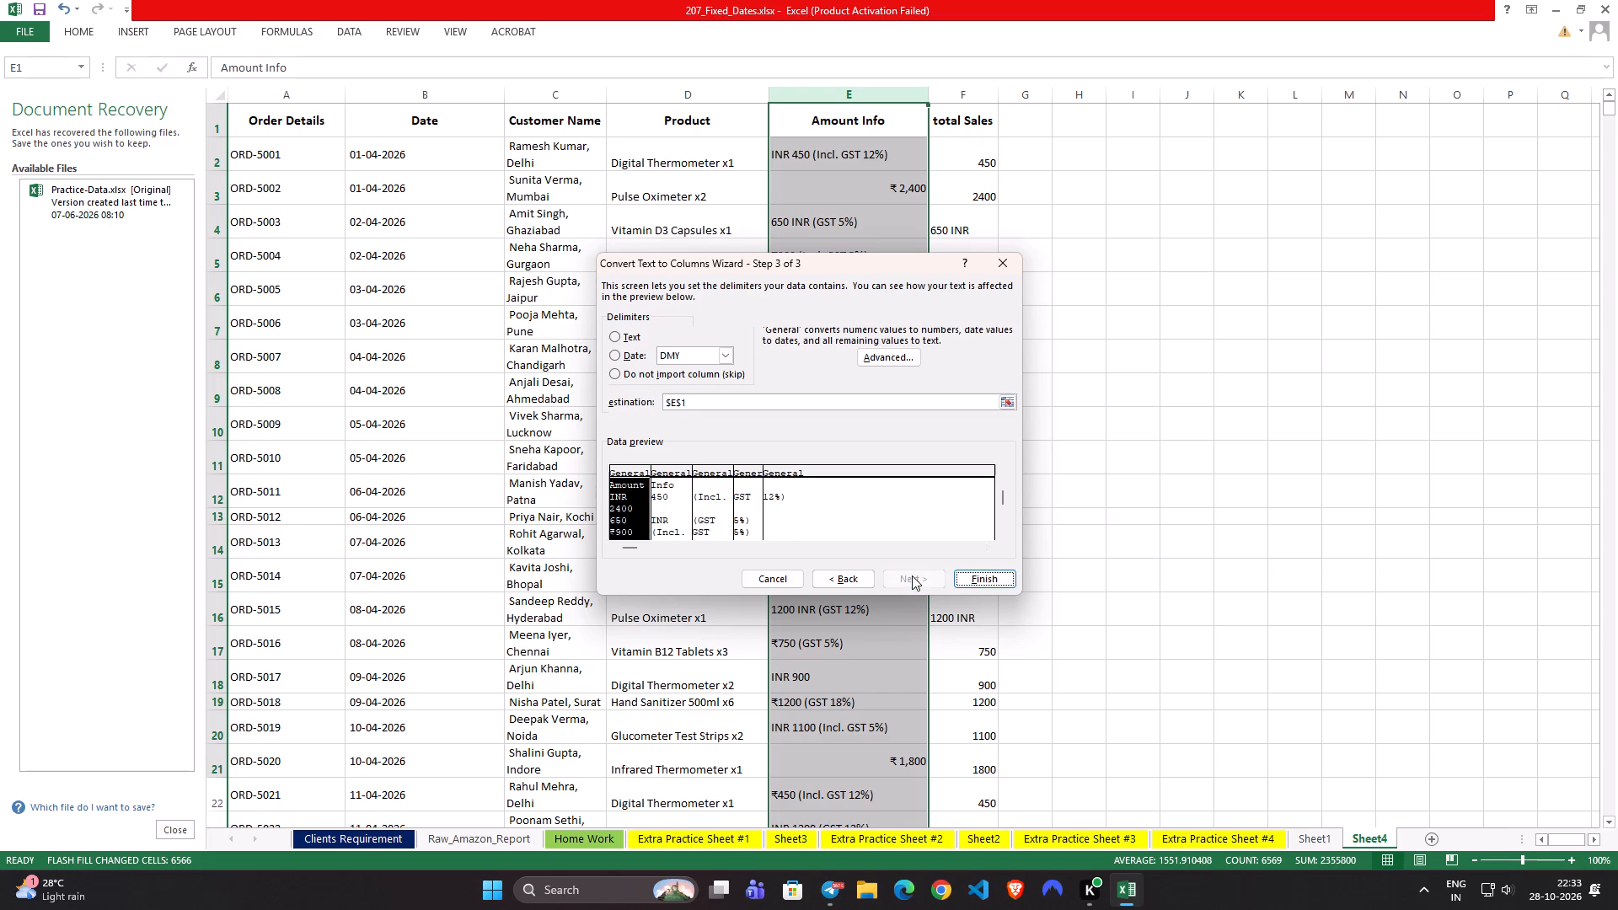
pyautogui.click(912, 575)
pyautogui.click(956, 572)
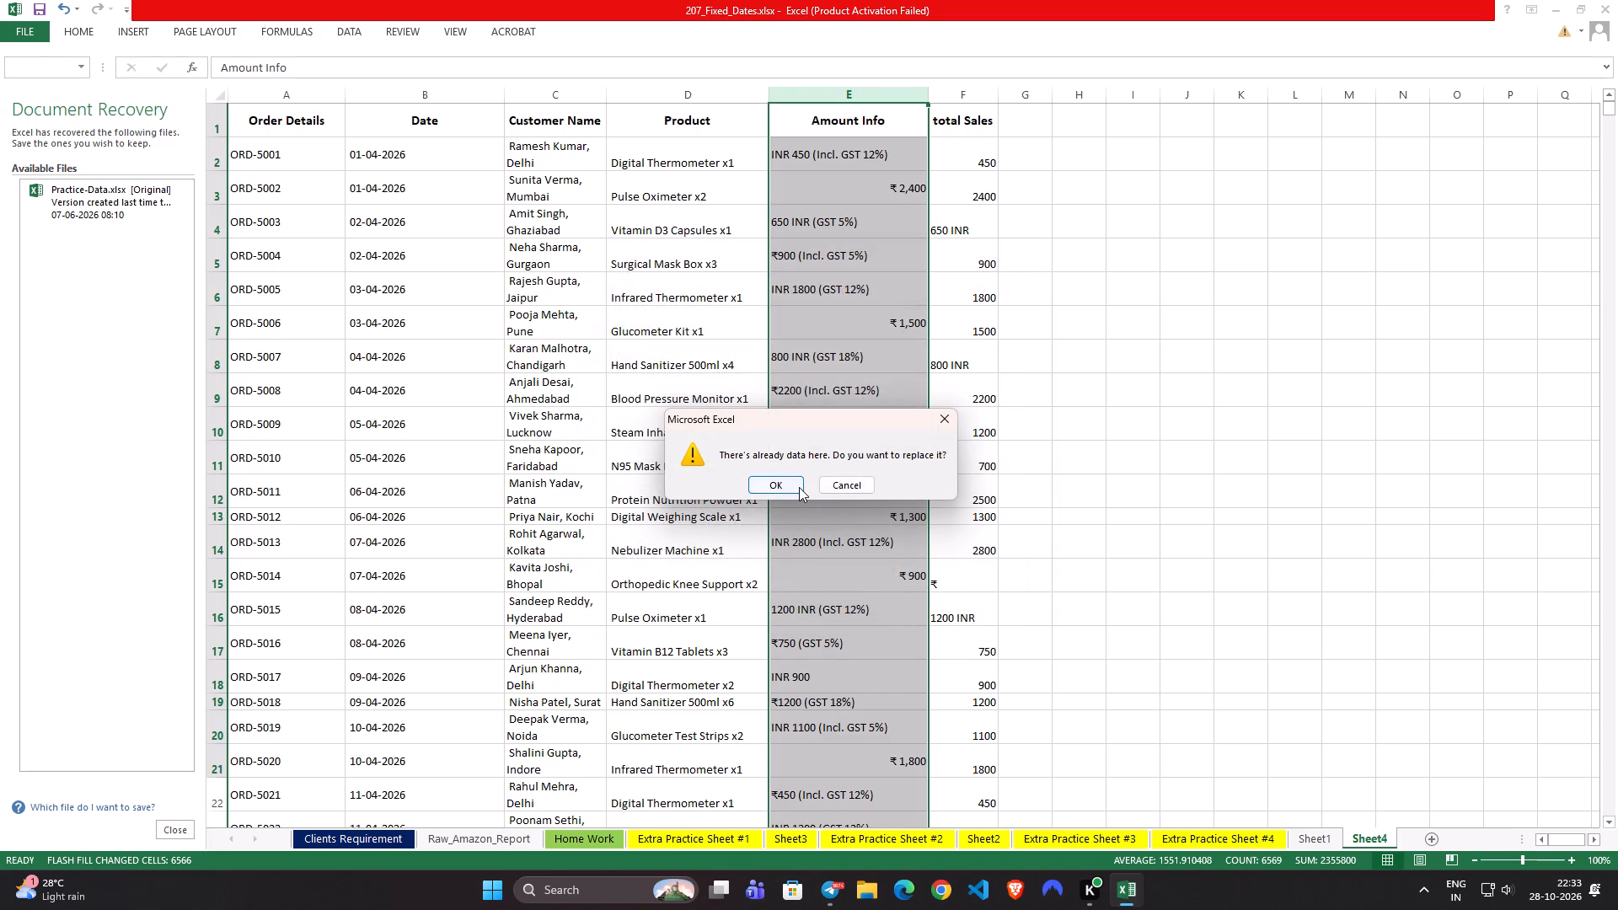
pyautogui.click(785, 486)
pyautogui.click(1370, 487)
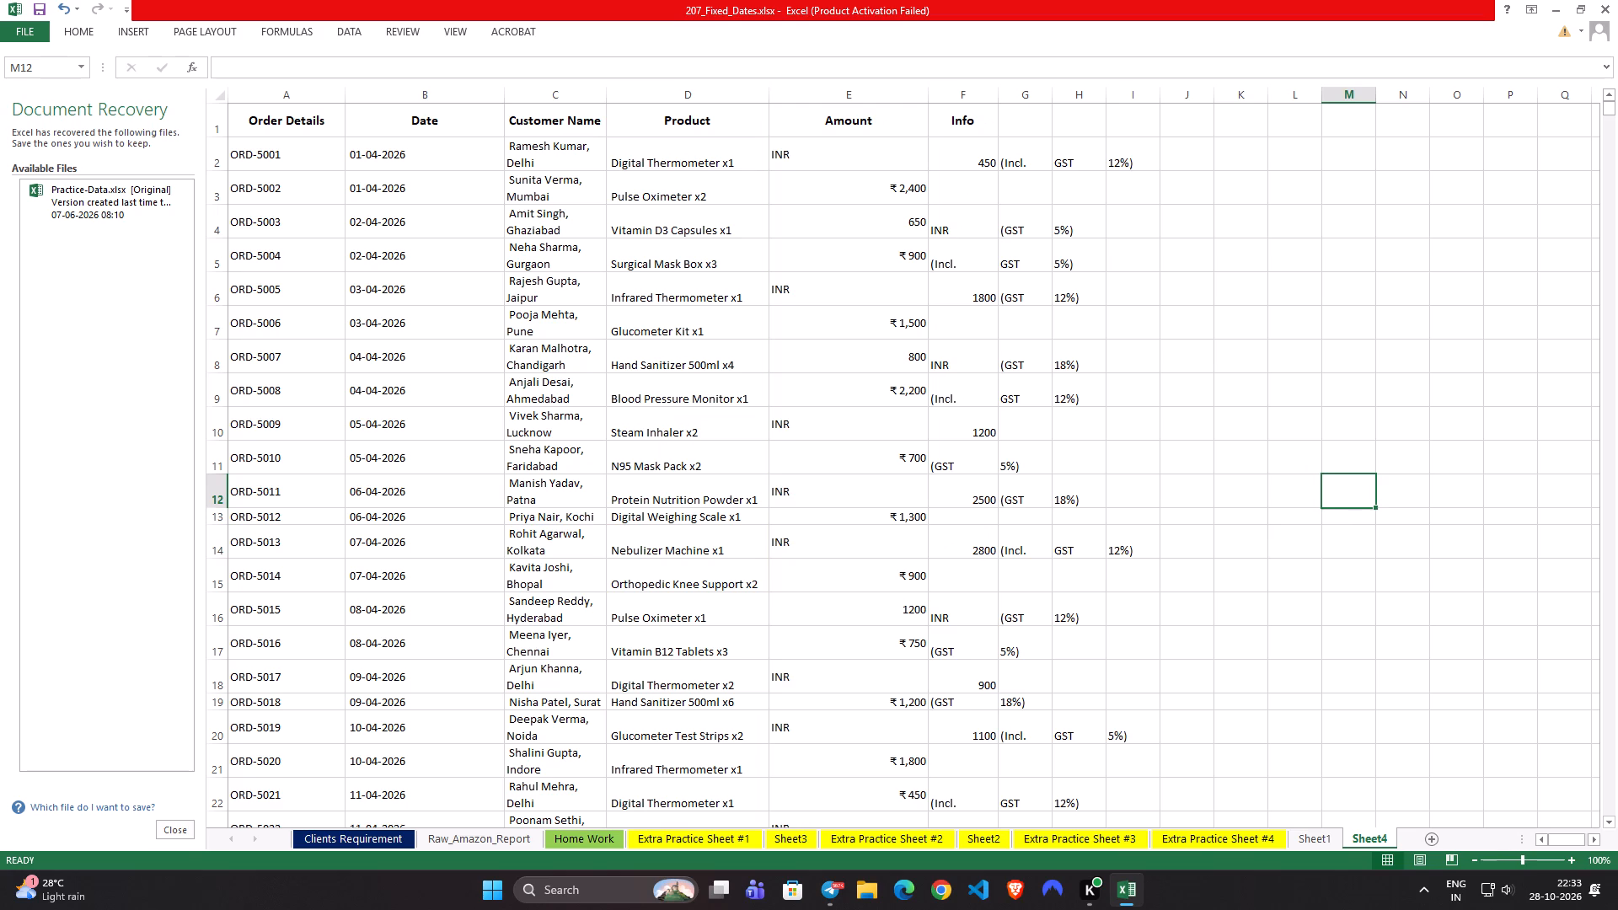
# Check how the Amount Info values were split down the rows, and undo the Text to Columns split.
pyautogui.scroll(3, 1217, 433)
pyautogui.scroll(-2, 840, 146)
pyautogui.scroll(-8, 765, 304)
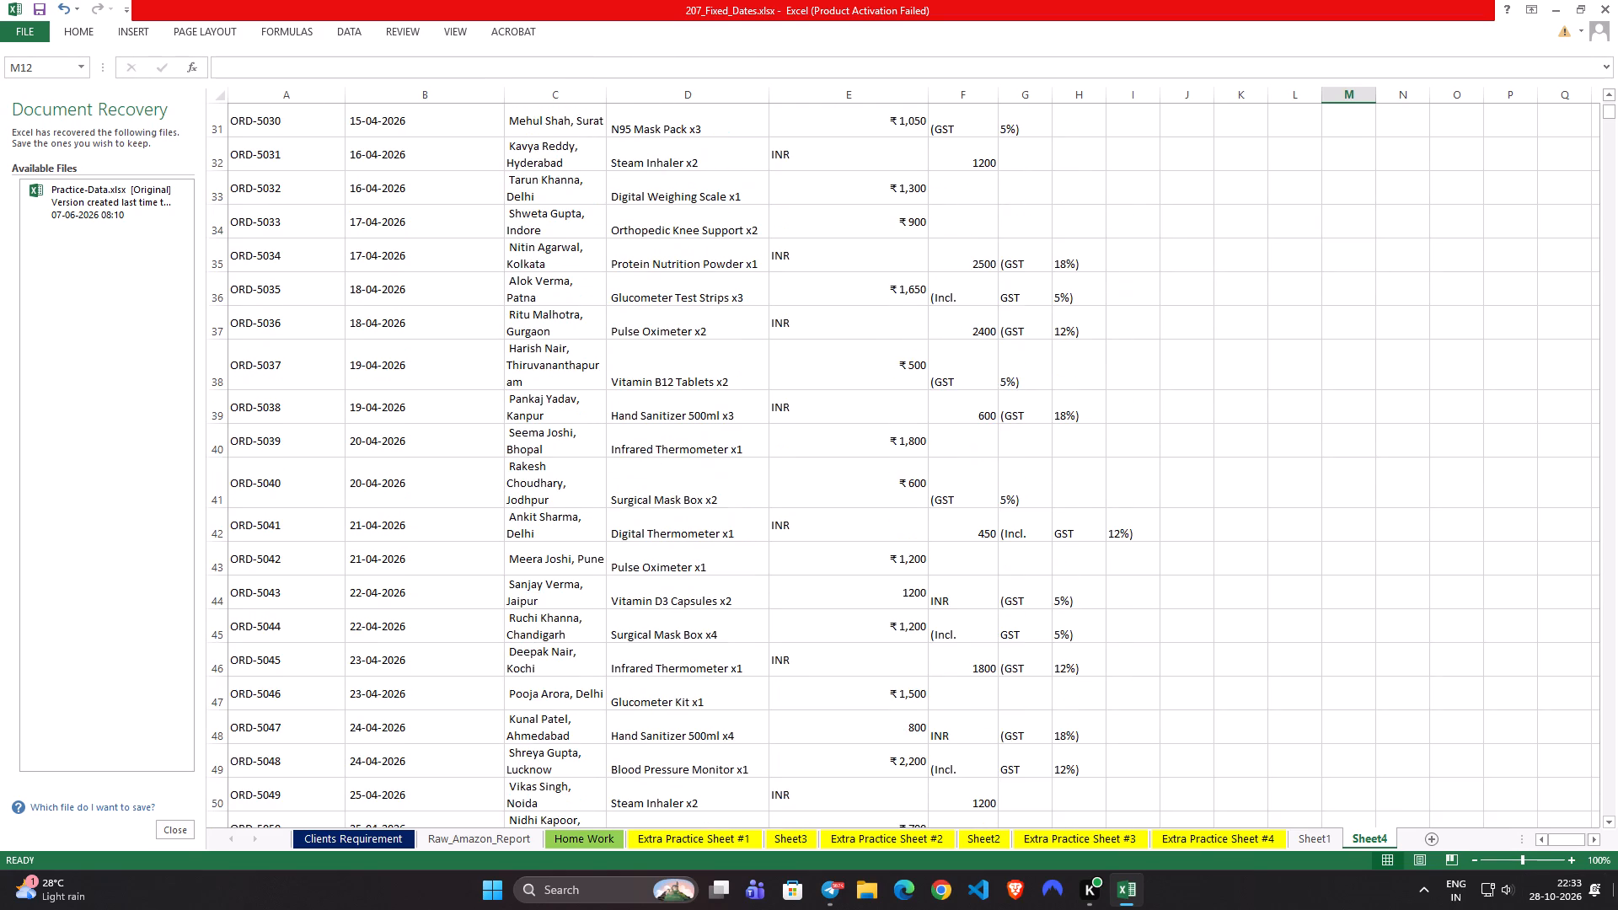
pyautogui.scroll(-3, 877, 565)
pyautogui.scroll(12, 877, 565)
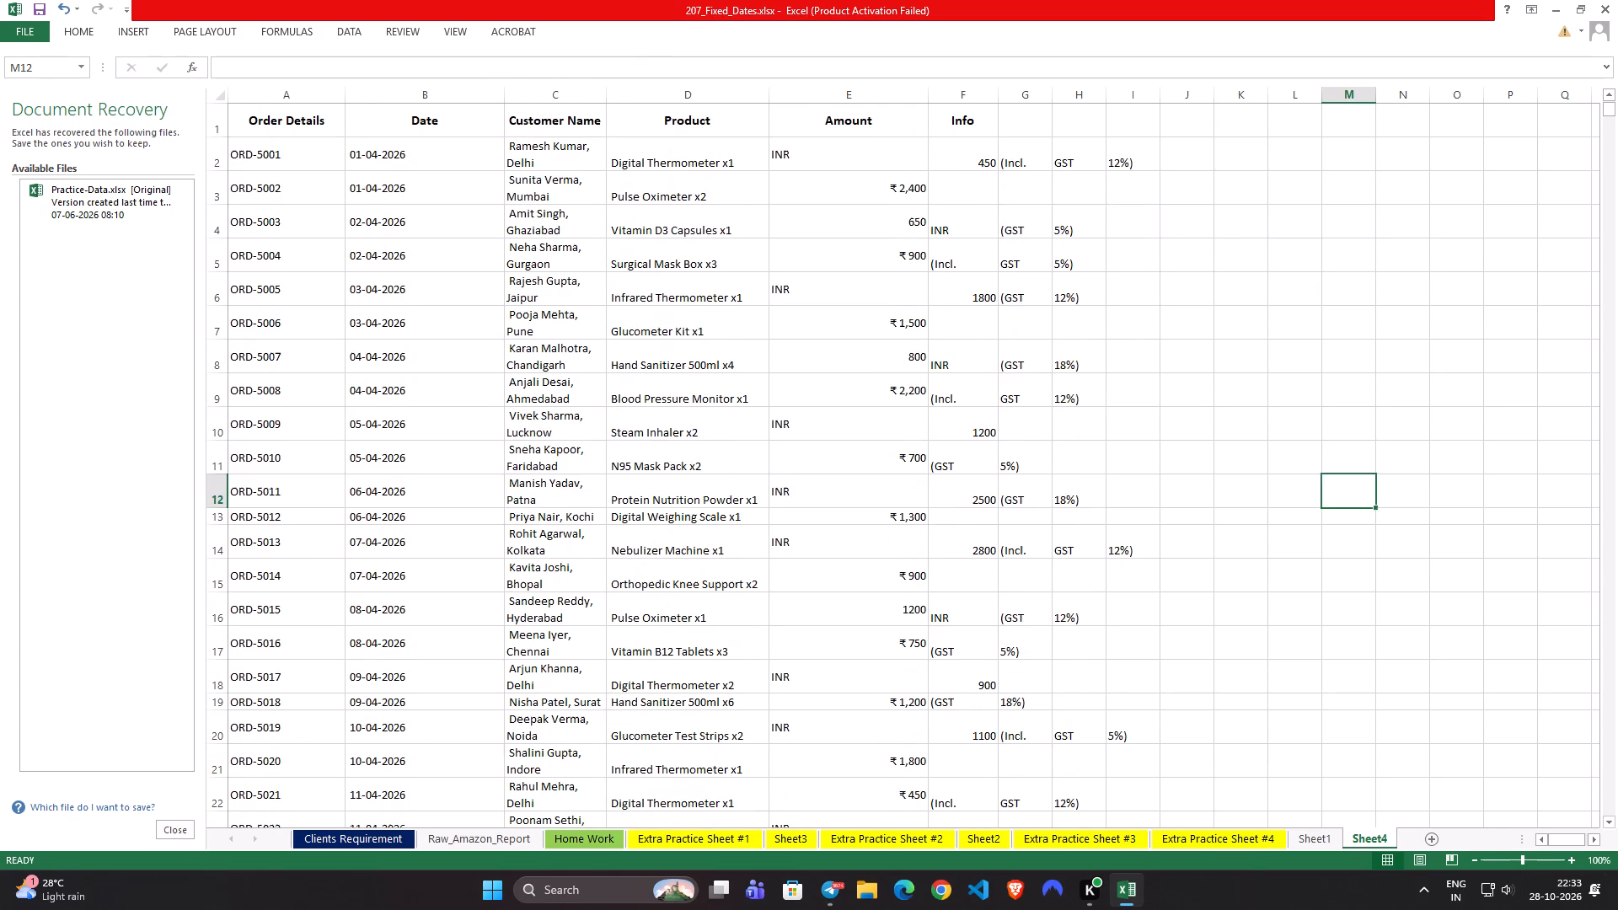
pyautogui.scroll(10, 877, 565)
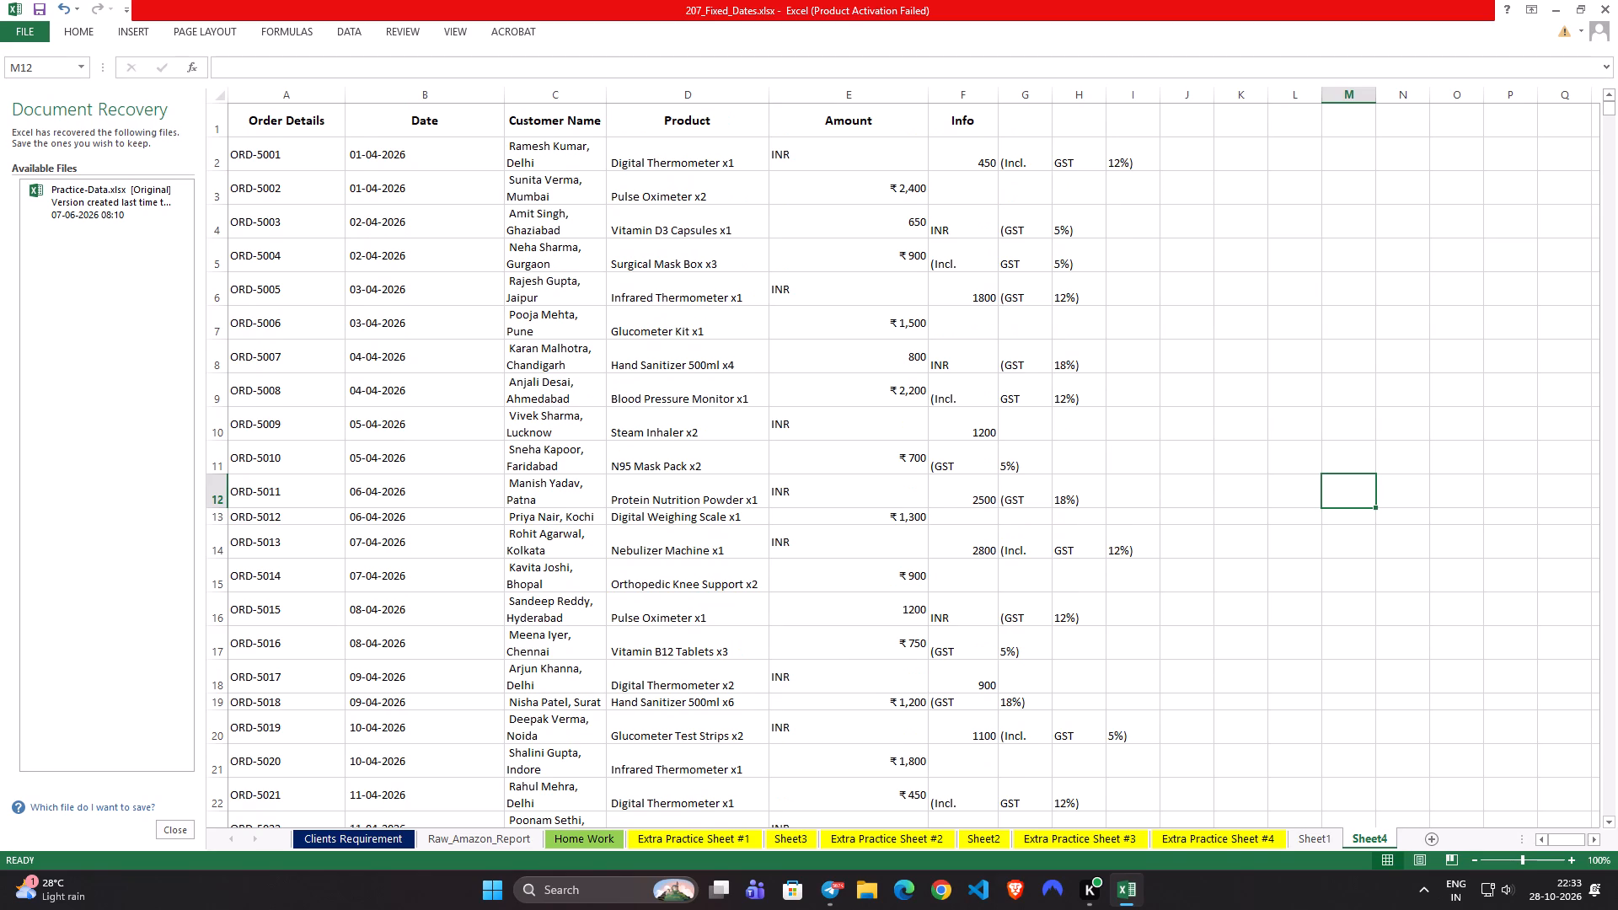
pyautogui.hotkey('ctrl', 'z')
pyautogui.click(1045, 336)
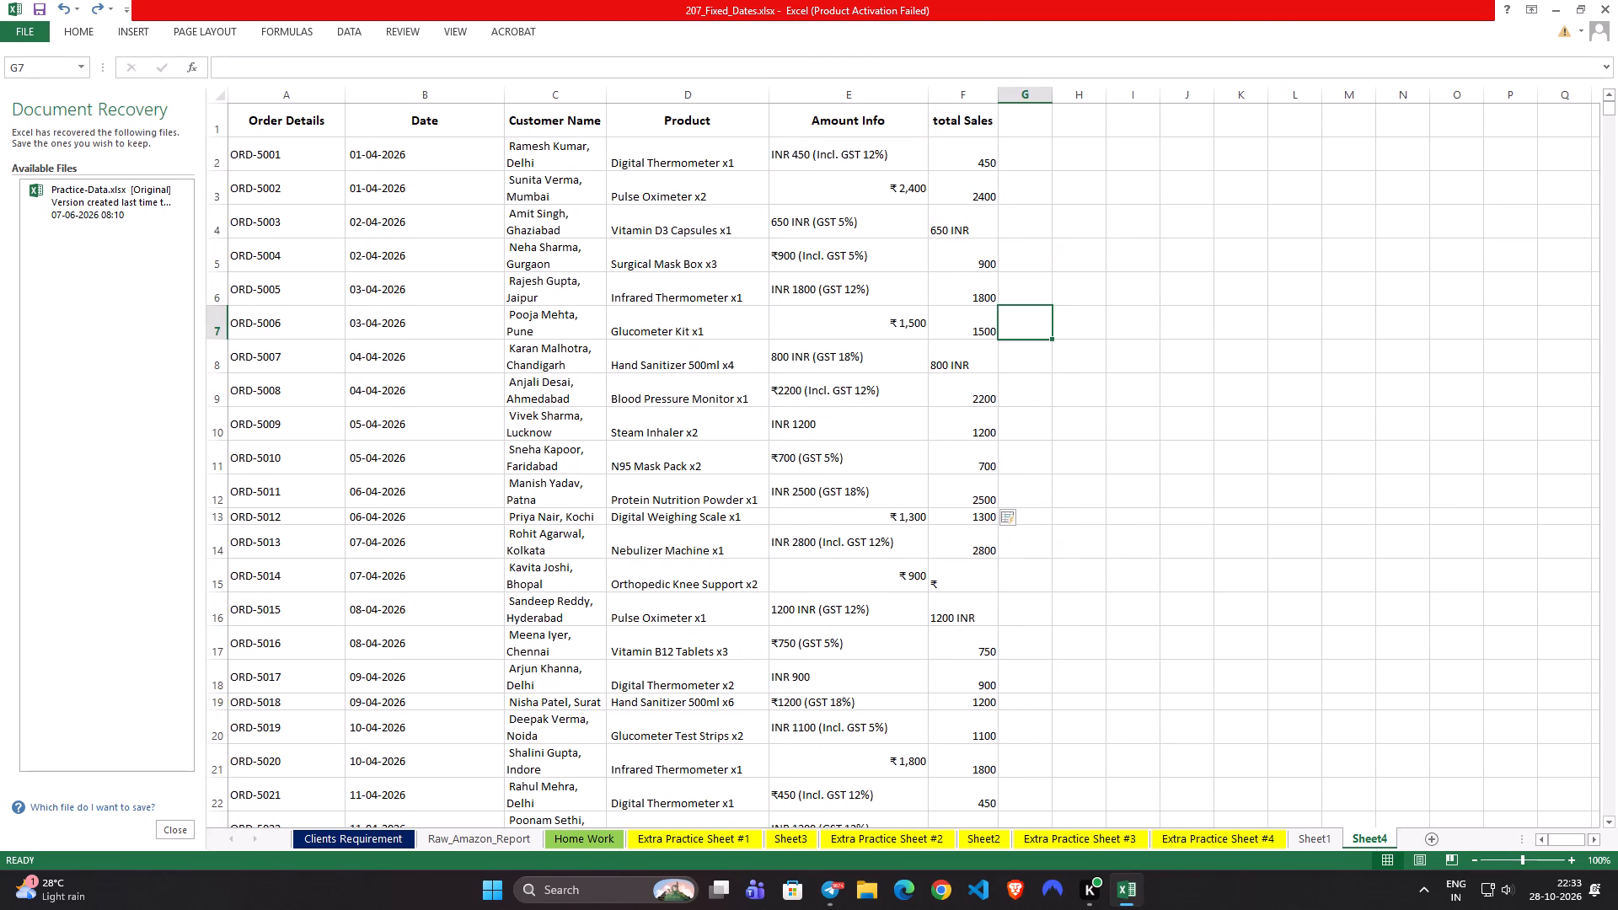
# Examine the total Sales column against Amount Info down the rows, including the entry in cell F15.
pyautogui.scroll(-4, 1029, 458)
pyautogui.scroll(-6, 971, 532)
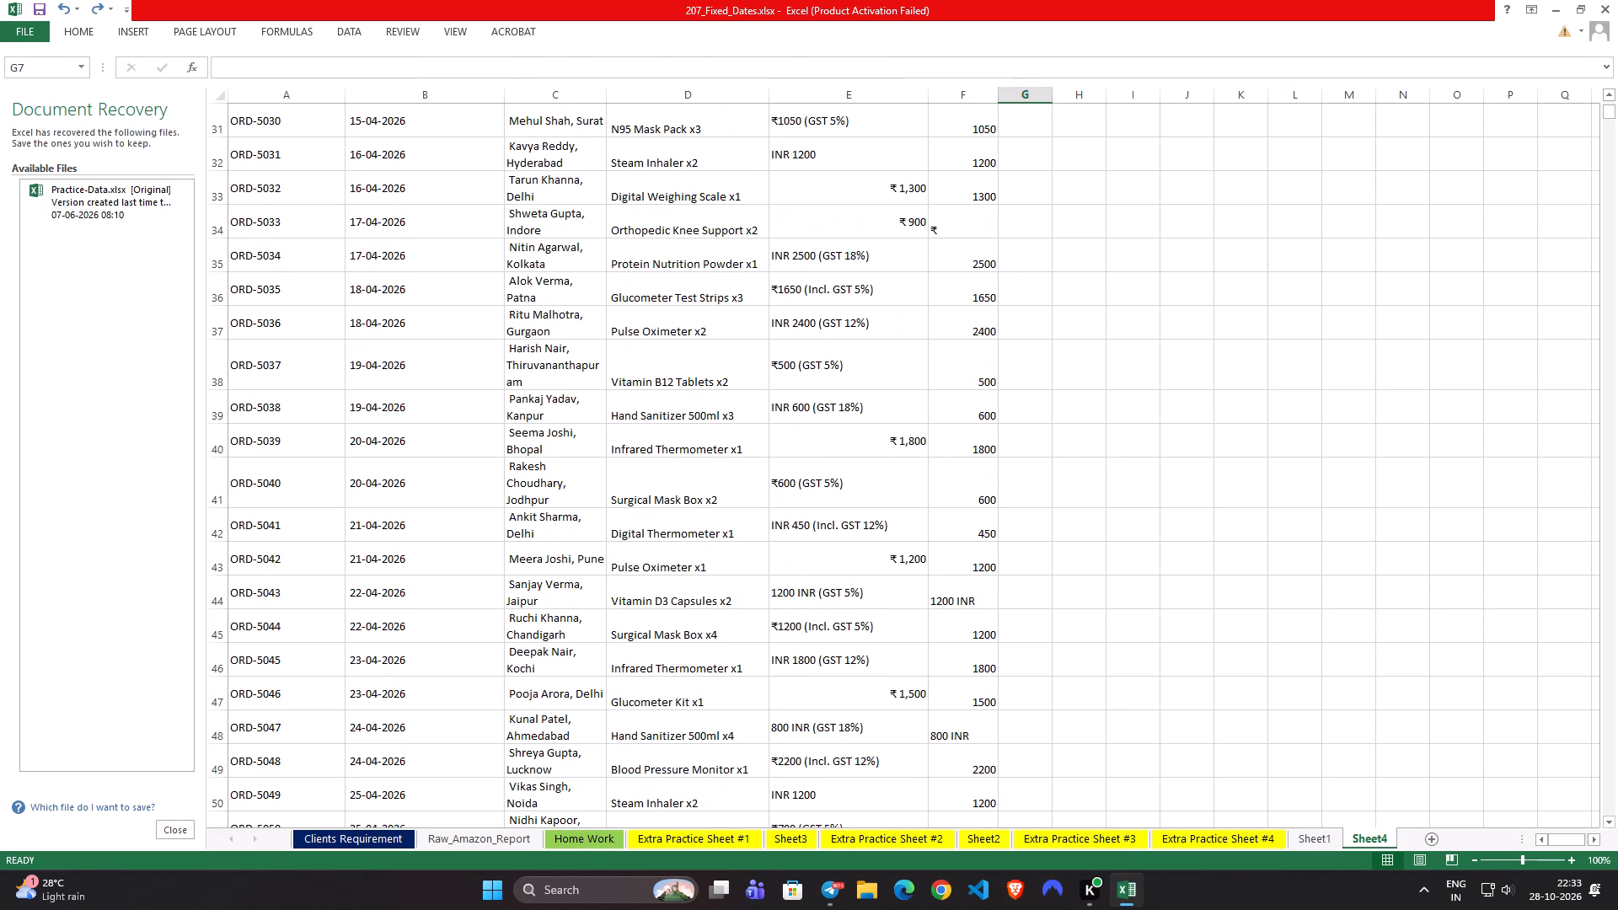
pyautogui.scroll(11, 971, 532)
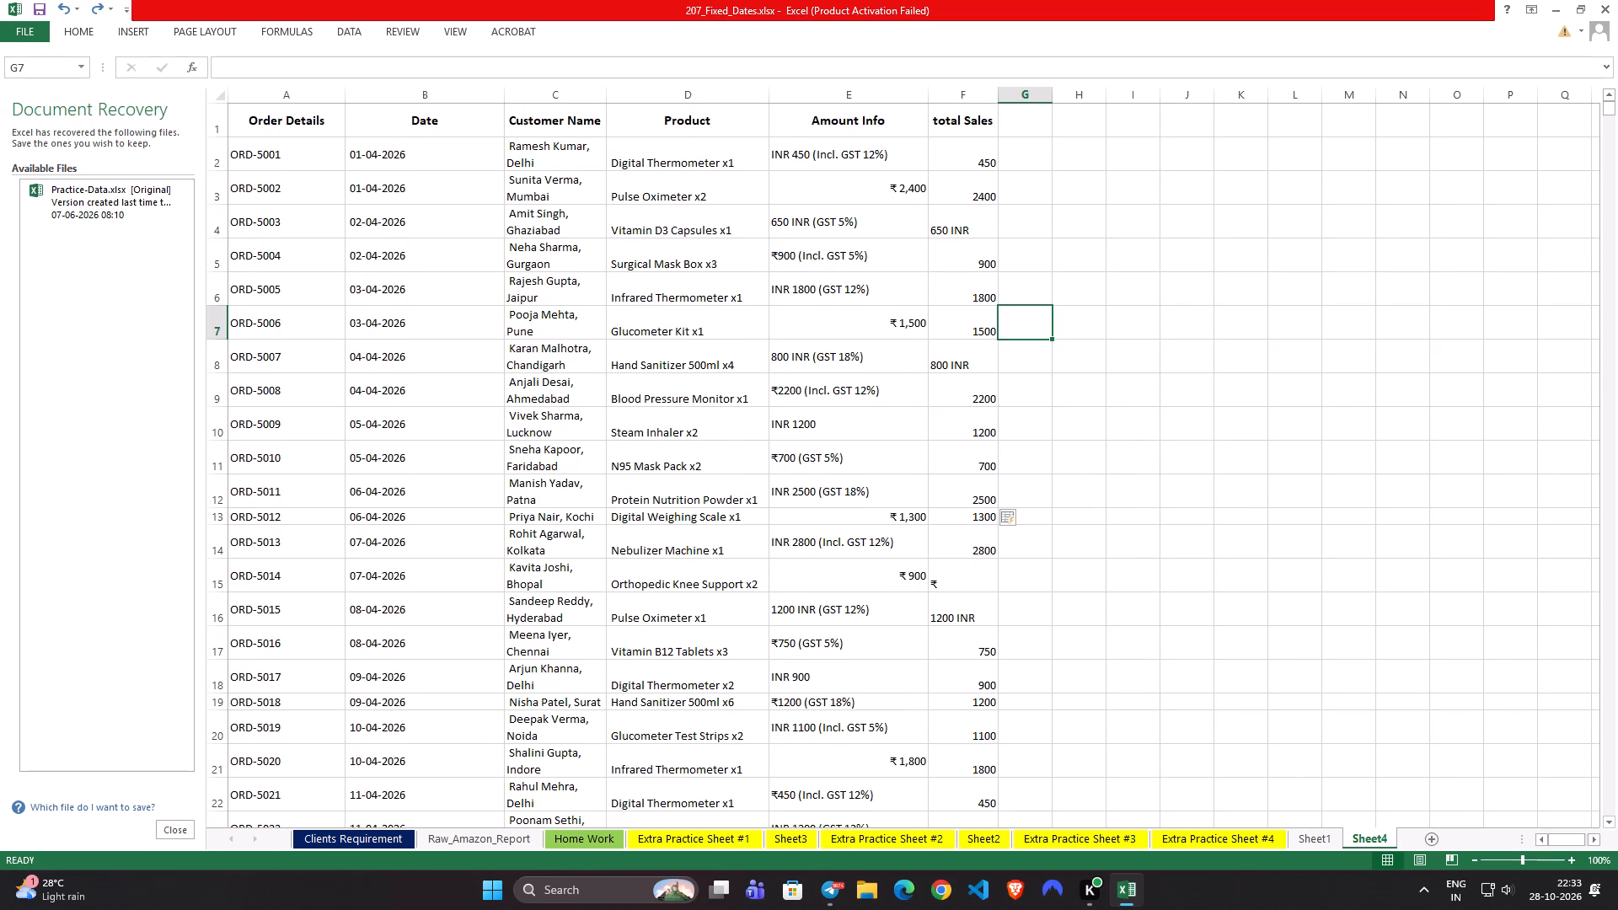
pyautogui.scroll(1, 346, 206)
pyautogui.click(972, 100)
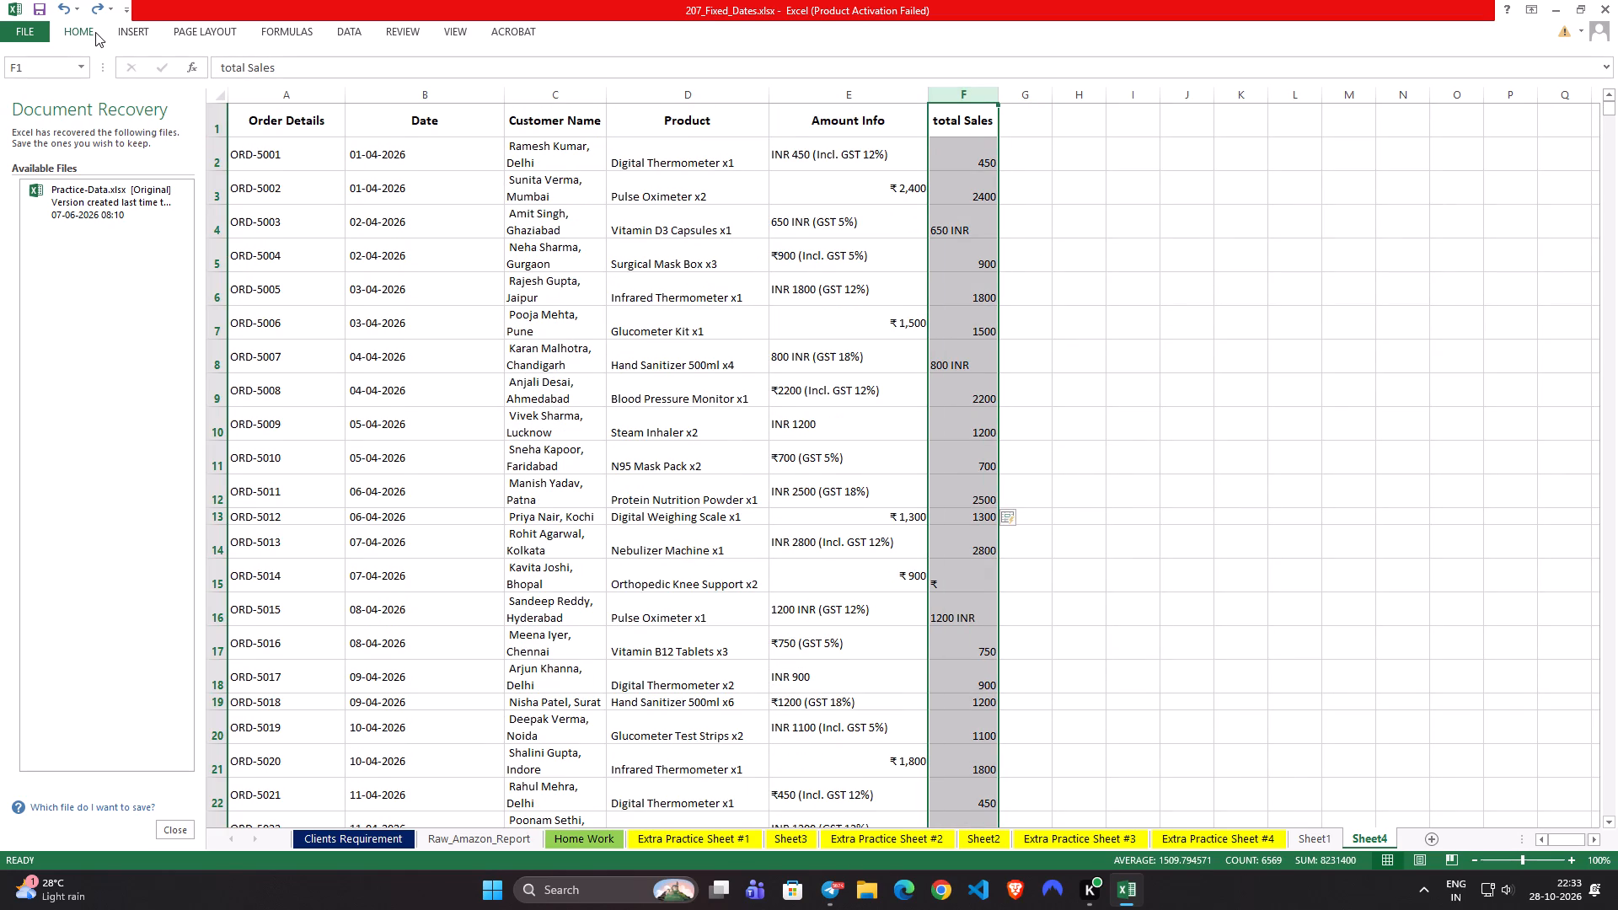
pyautogui.click(272, 28)
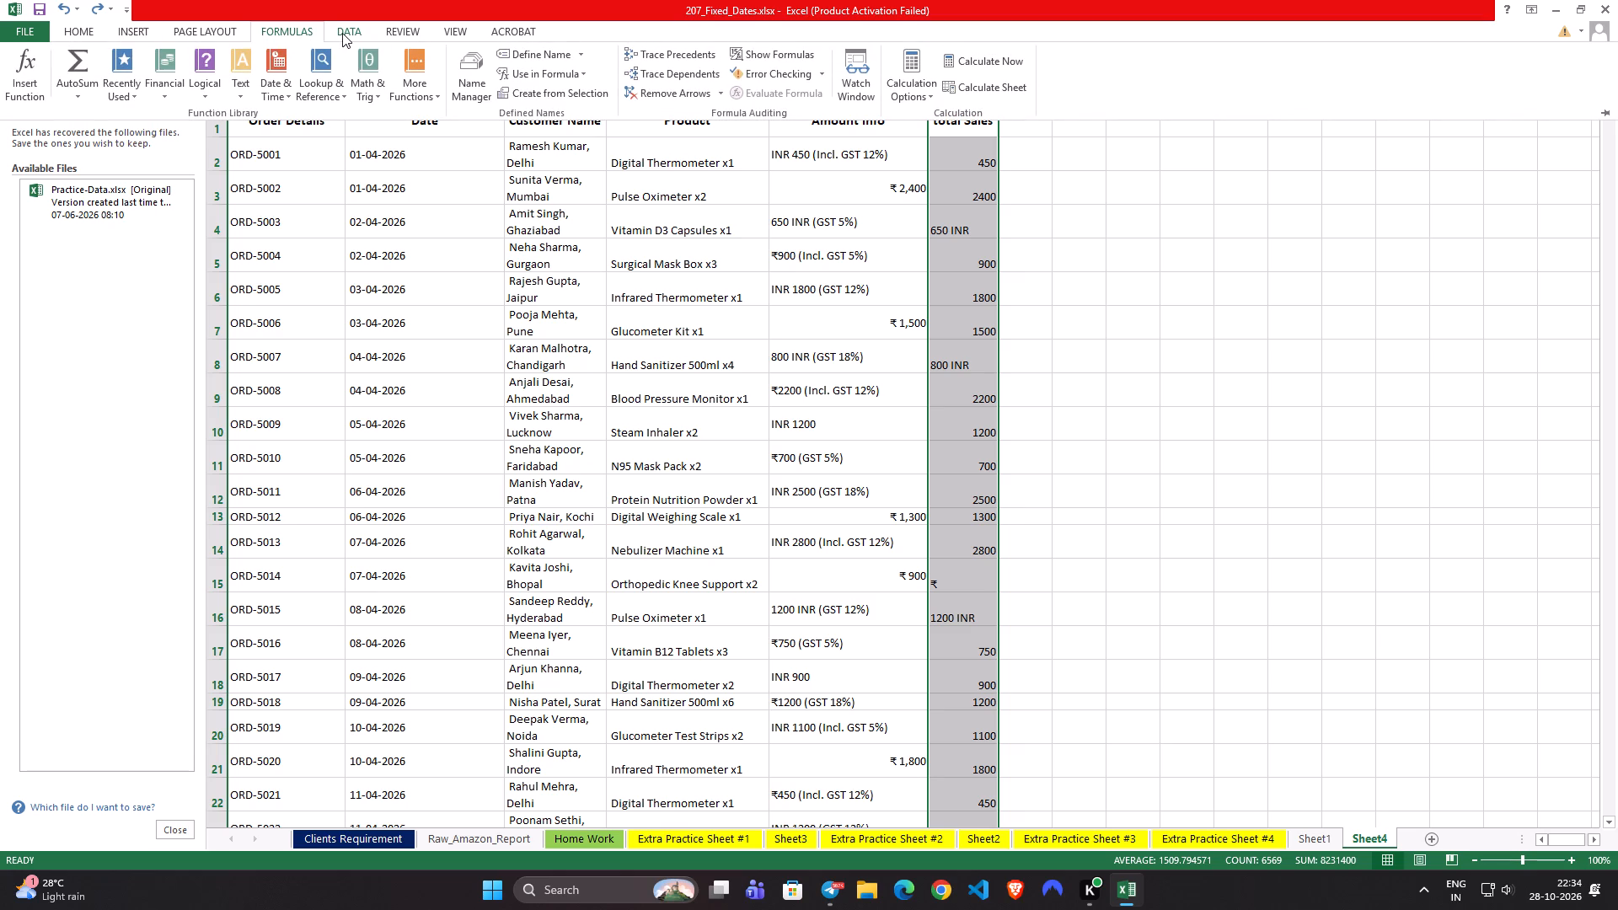
pyautogui.click(342, 33)
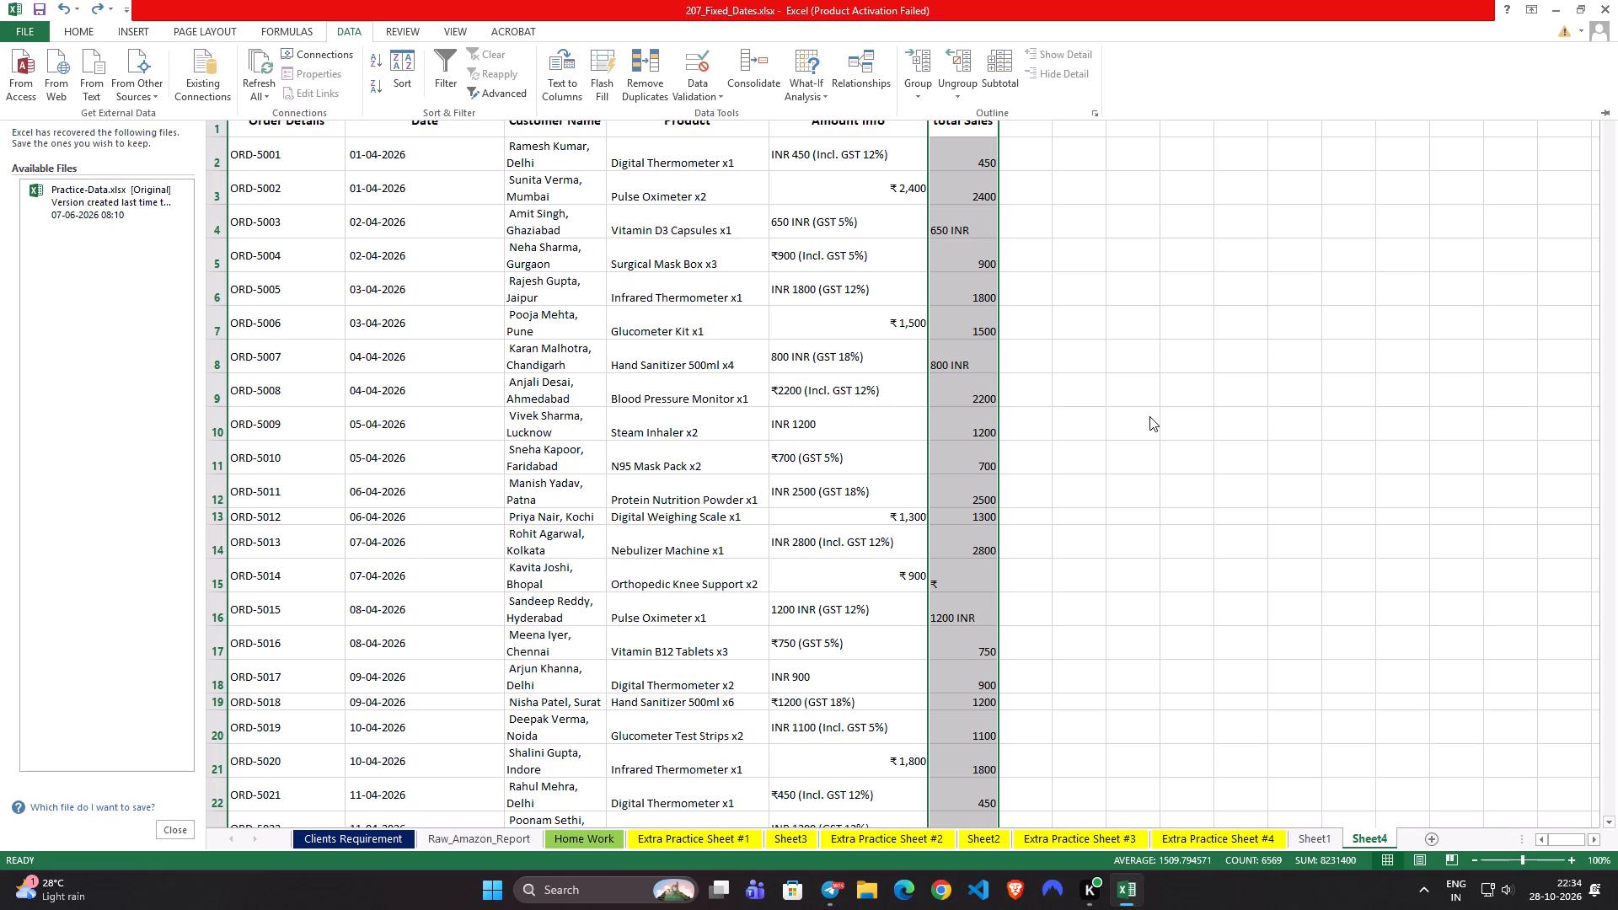
pyautogui.click(1052, 541)
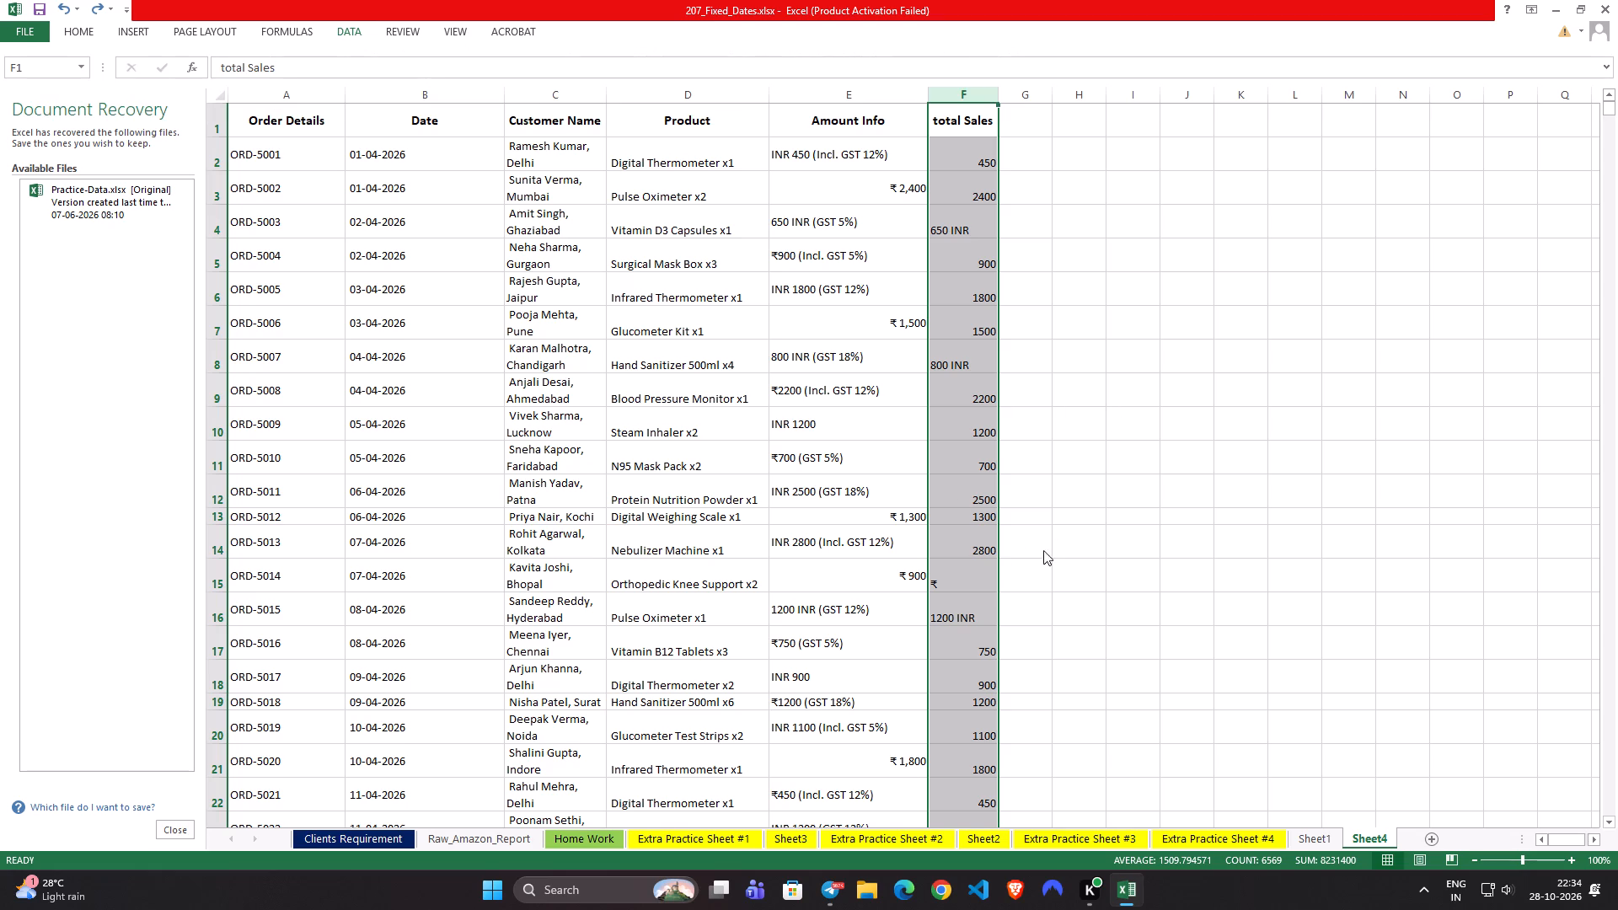
pyautogui.click(1005, 580)
pyautogui.moveTo(953, 581); pyautogui.dragTo(946, 589)
pyautogui.click(935, 583)
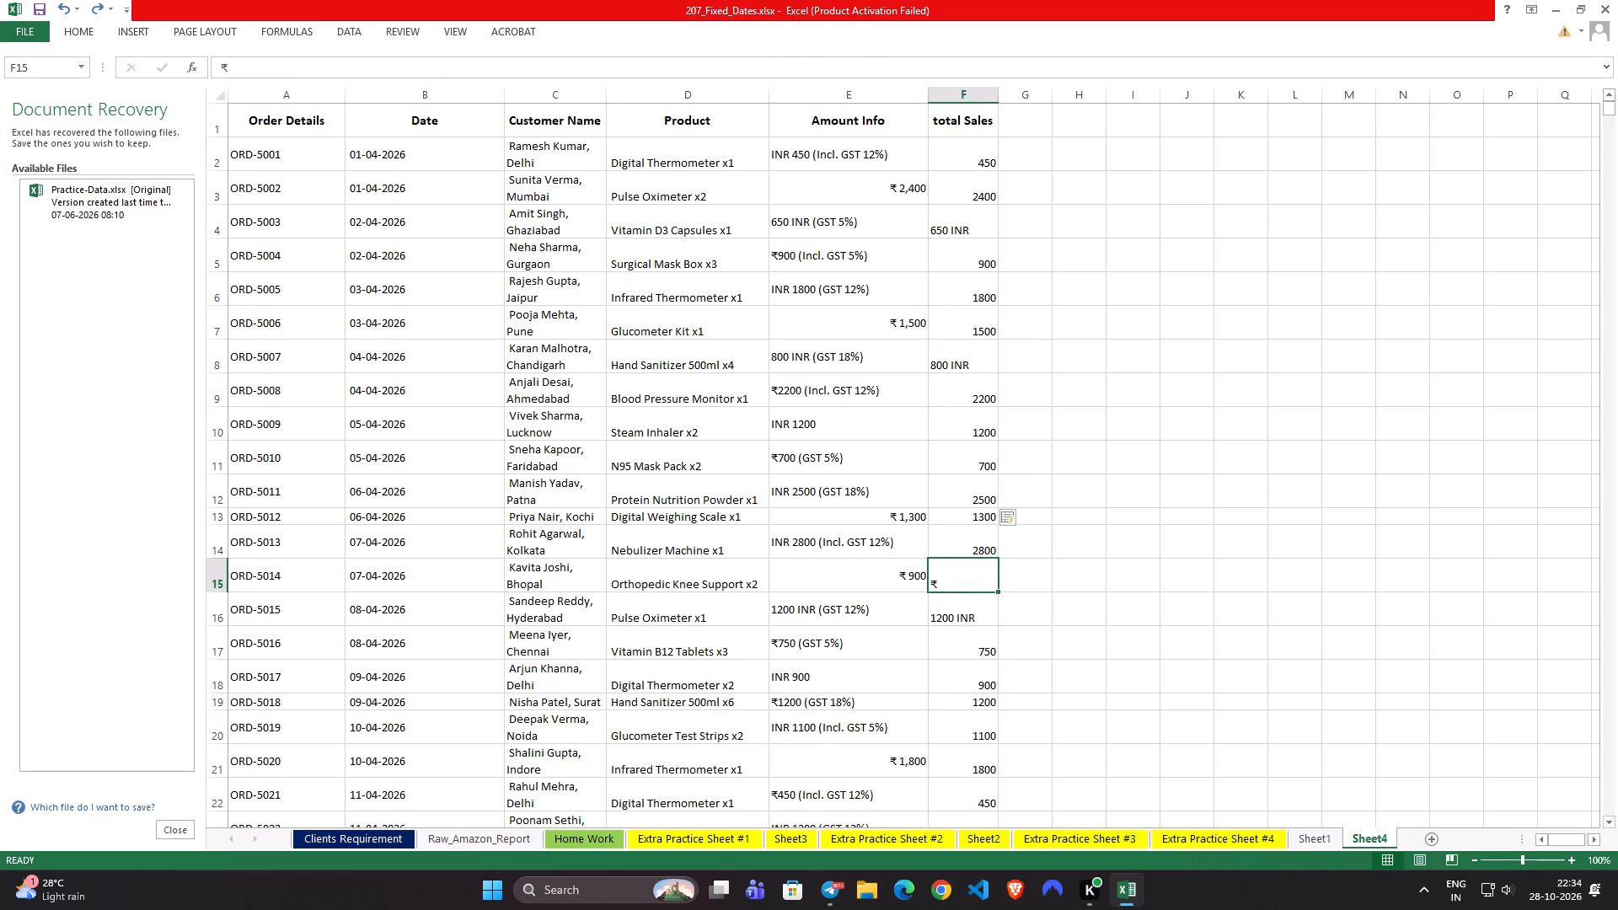
pyautogui.moveTo(978, 583); pyautogui.dragTo(895, 587)
pyautogui.click(1075, 578)
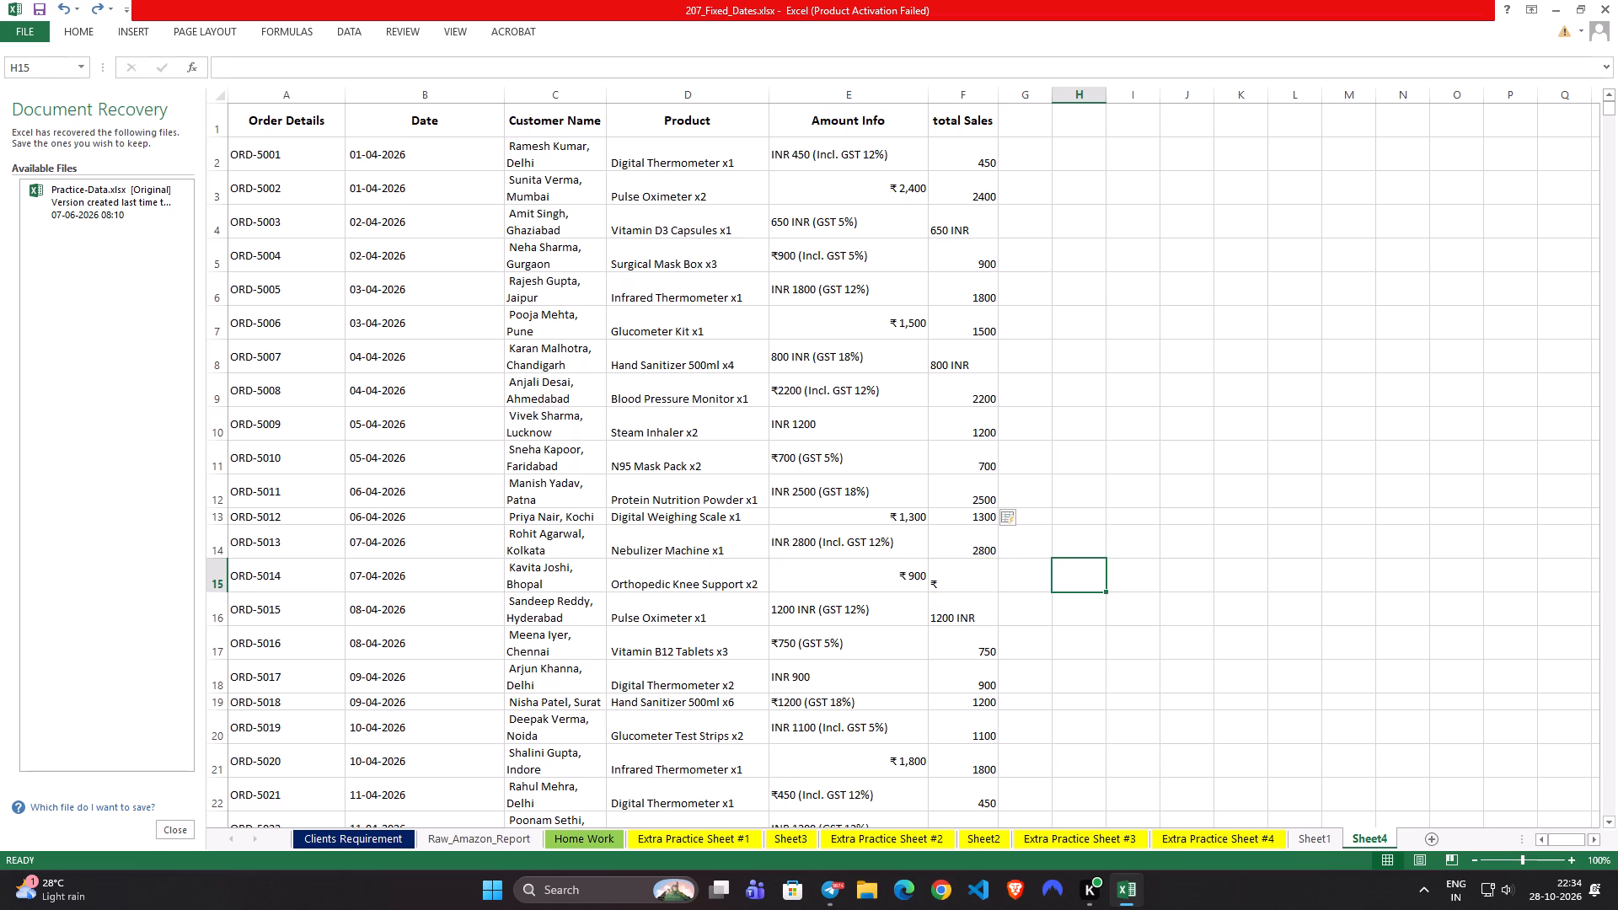
# Fill the header row A1:F1, from Order Details to total Sales, with a pale gold colour.
pyautogui.scroll(7, 871, 499)
pyautogui.click(249, 167)
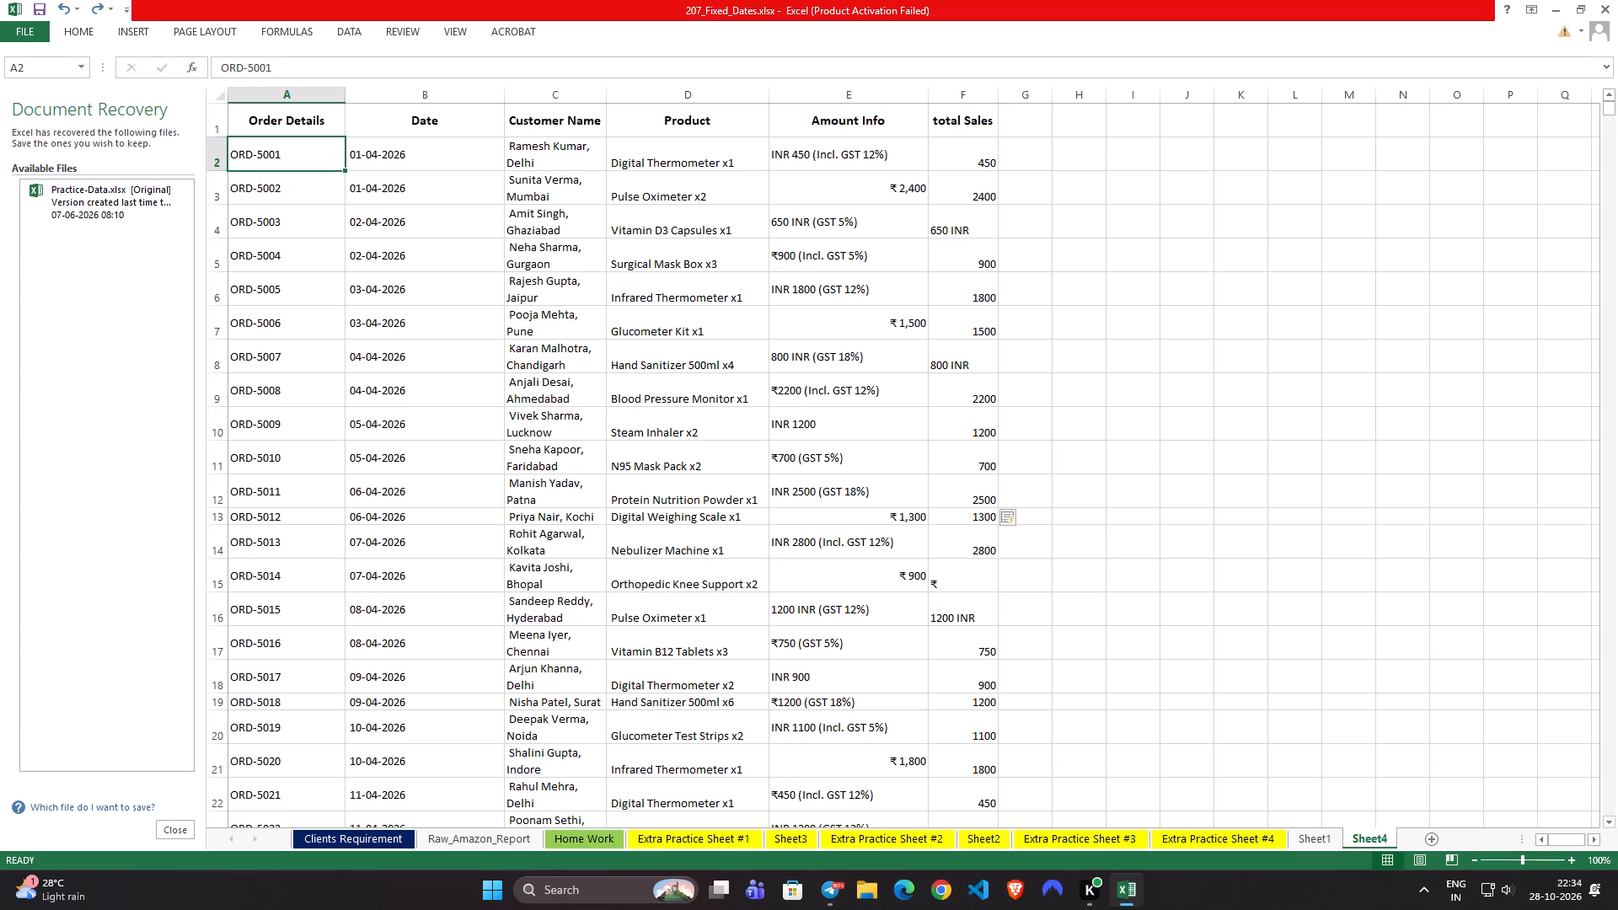
pyautogui.moveTo(249, 124); pyautogui.dragTo(883, 115)
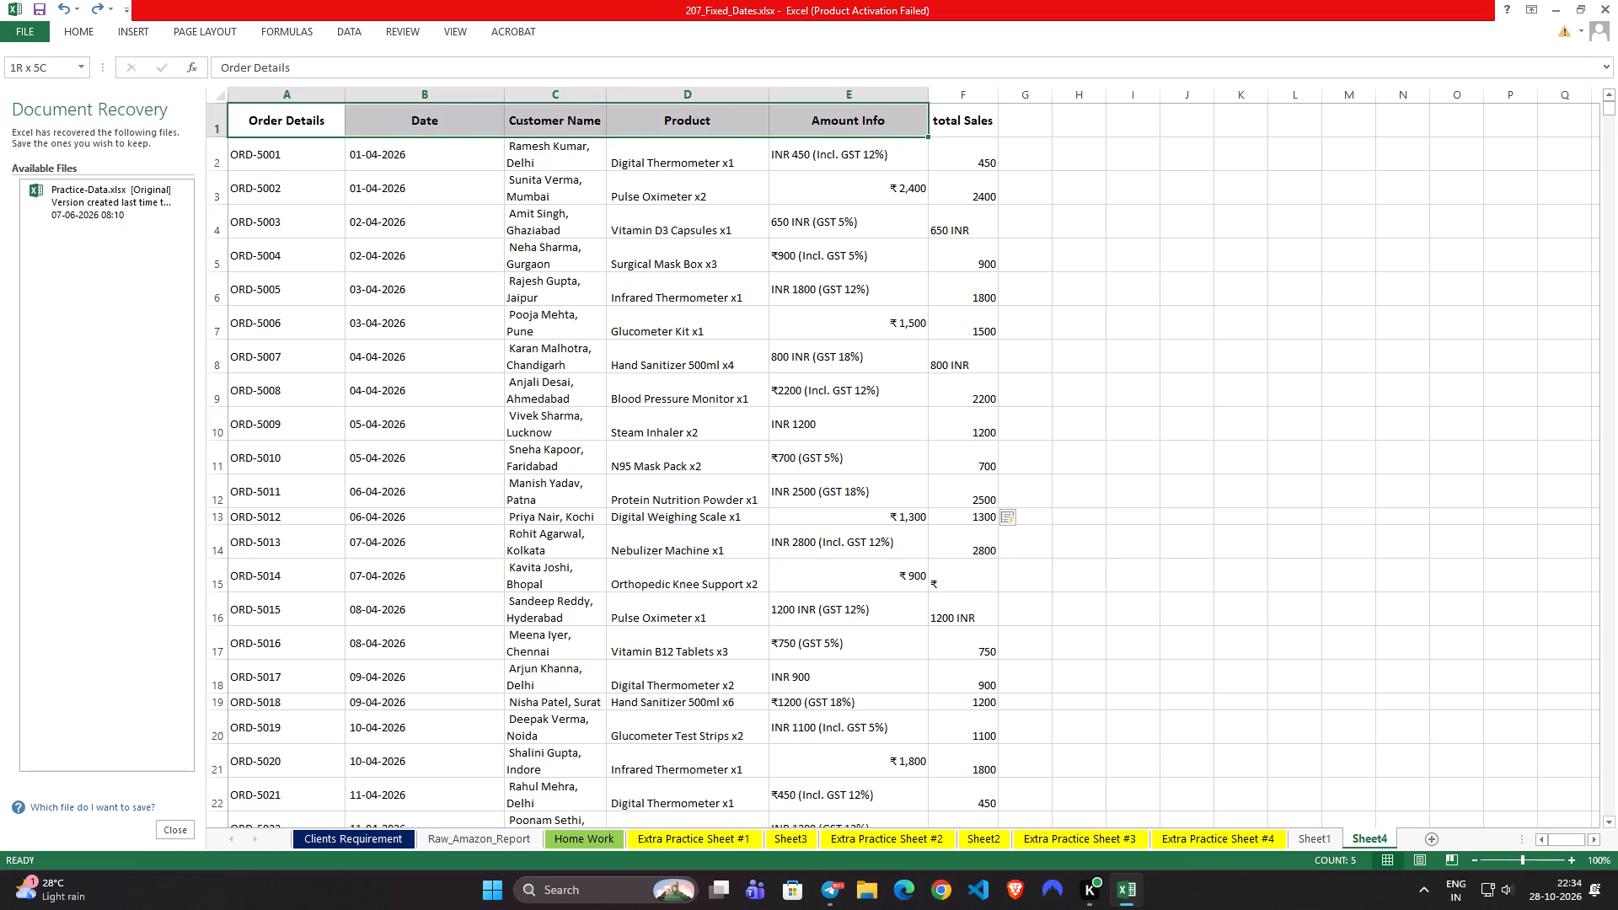
pyautogui.moveTo(883, 115); pyautogui.dragTo(950, 115)
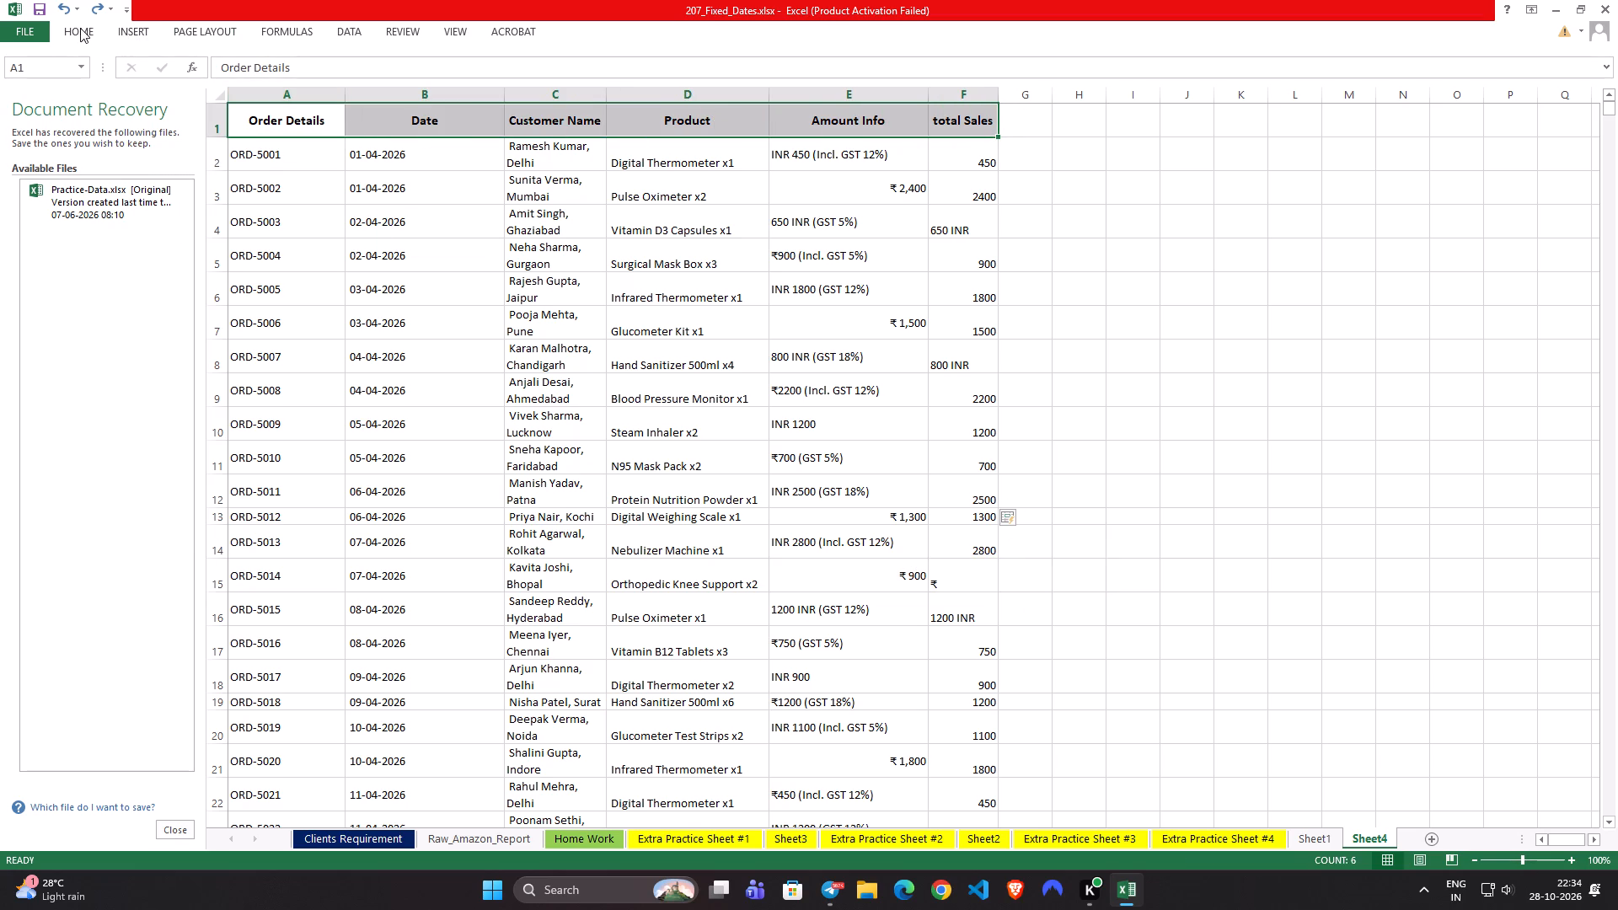
pyautogui.click(80, 28)
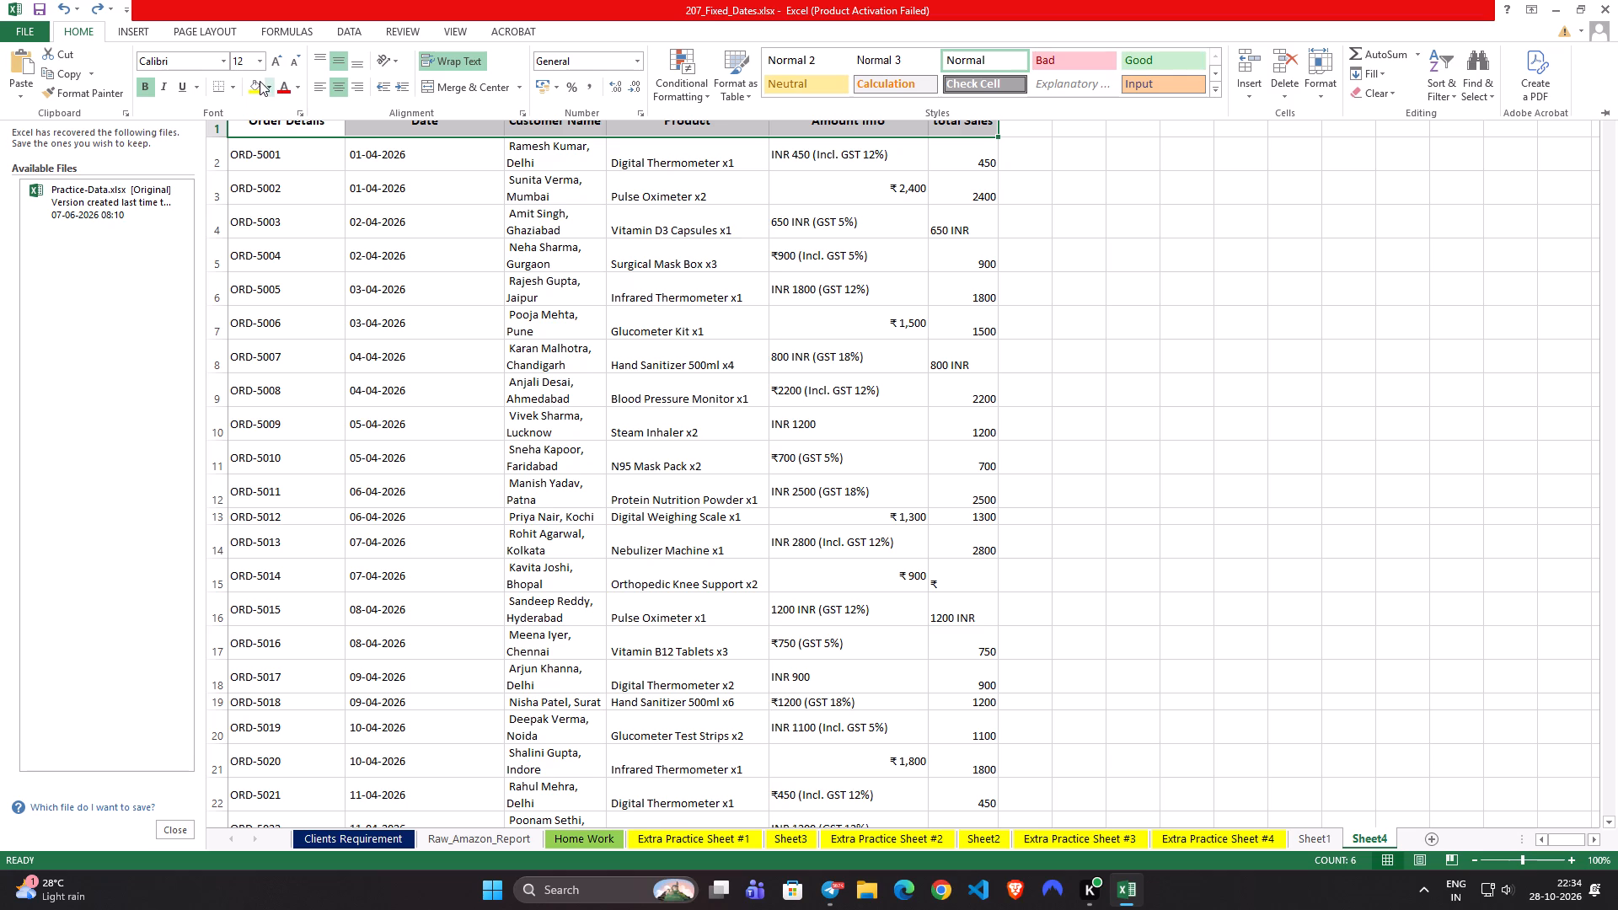
pyautogui.click(266, 91)
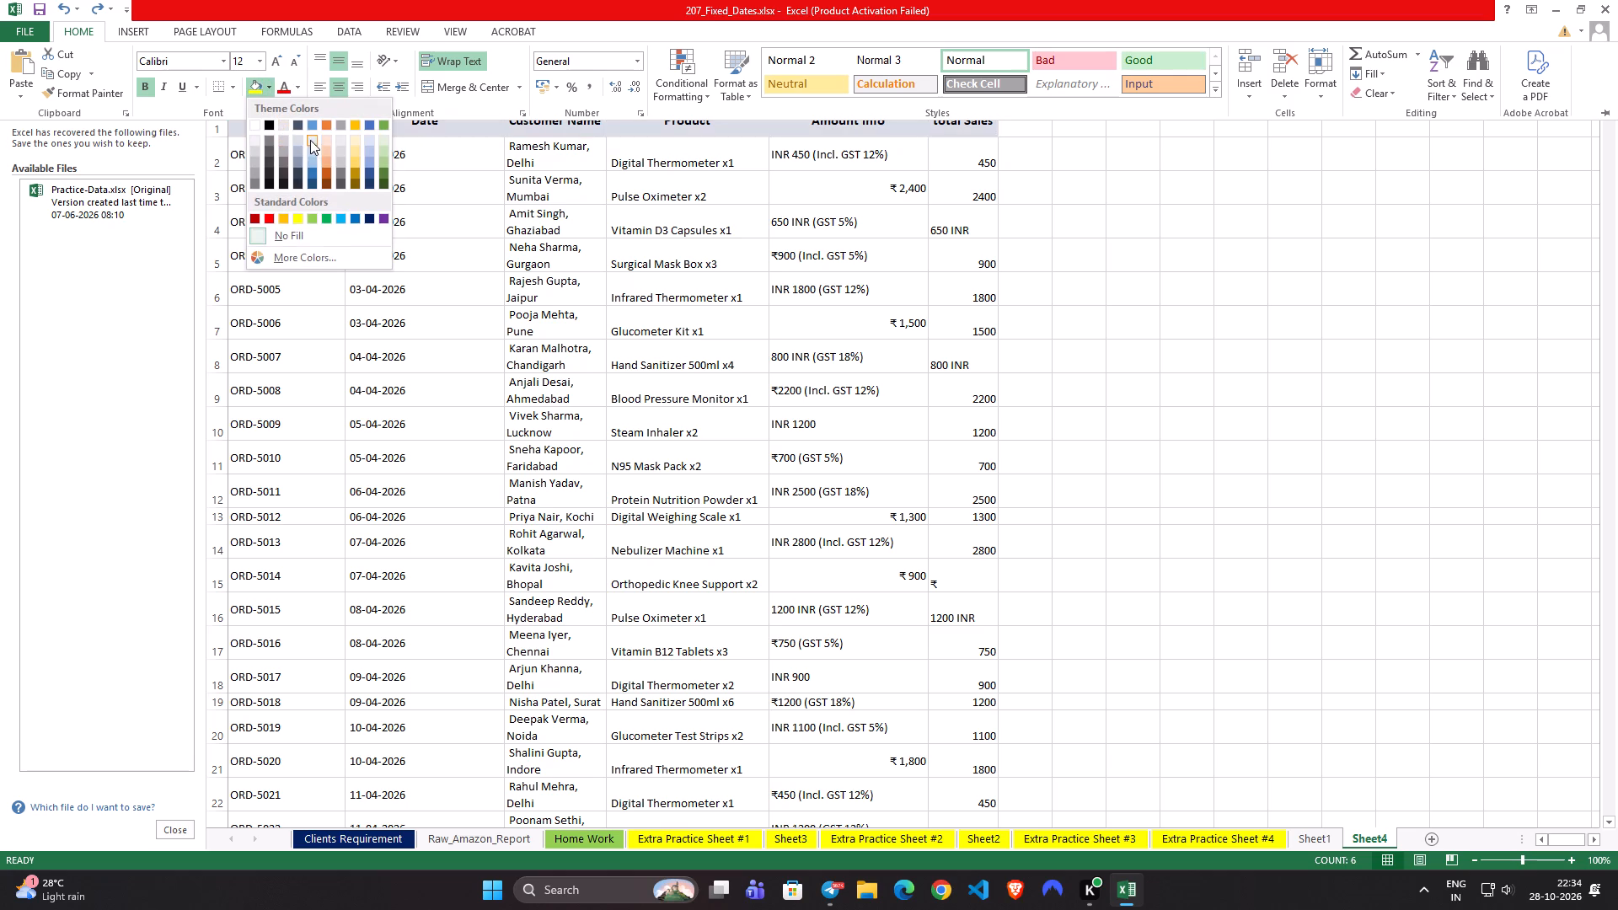
pyautogui.click(359, 142)
pyautogui.scroll(2, 1386, 457)
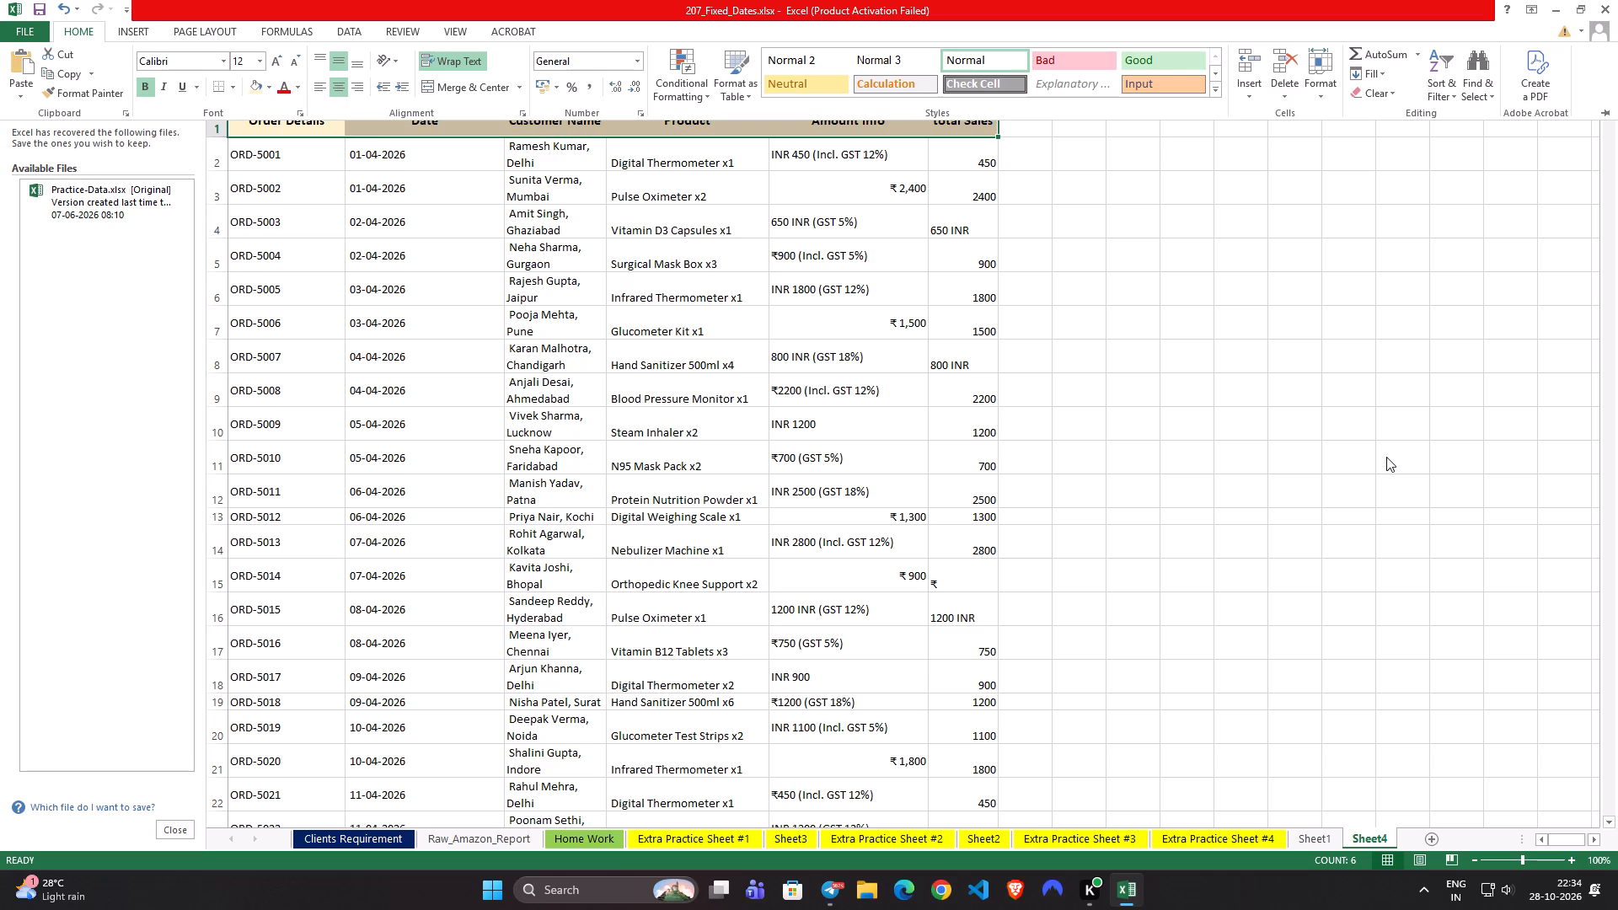
pyautogui.scroll(8, 1222, 384)
pyautogui.click(1095, 193)
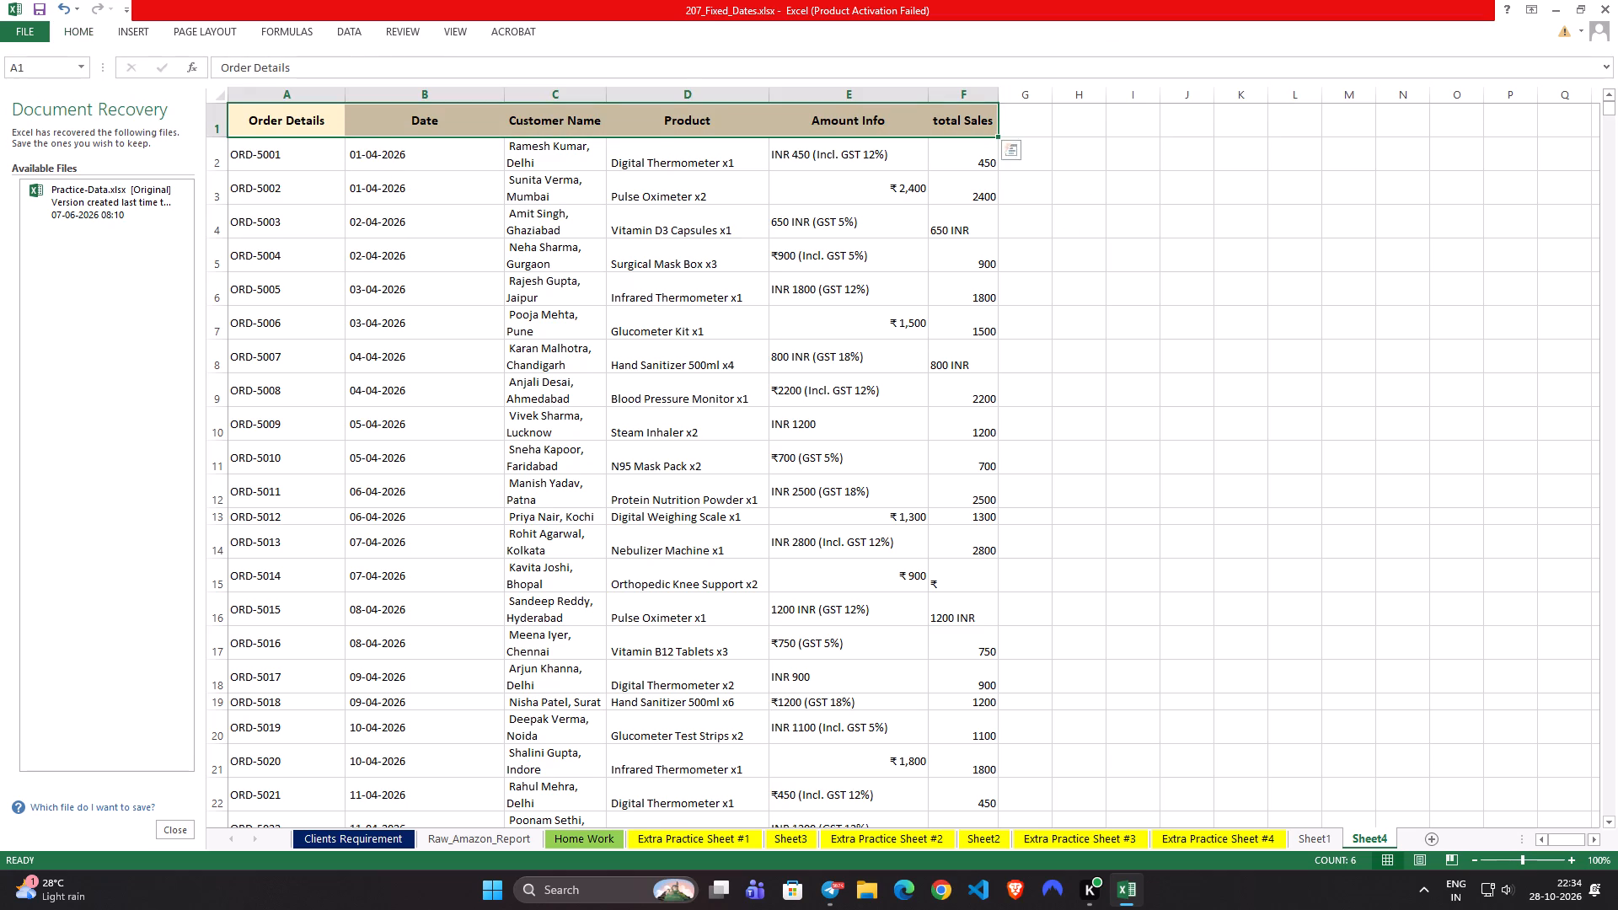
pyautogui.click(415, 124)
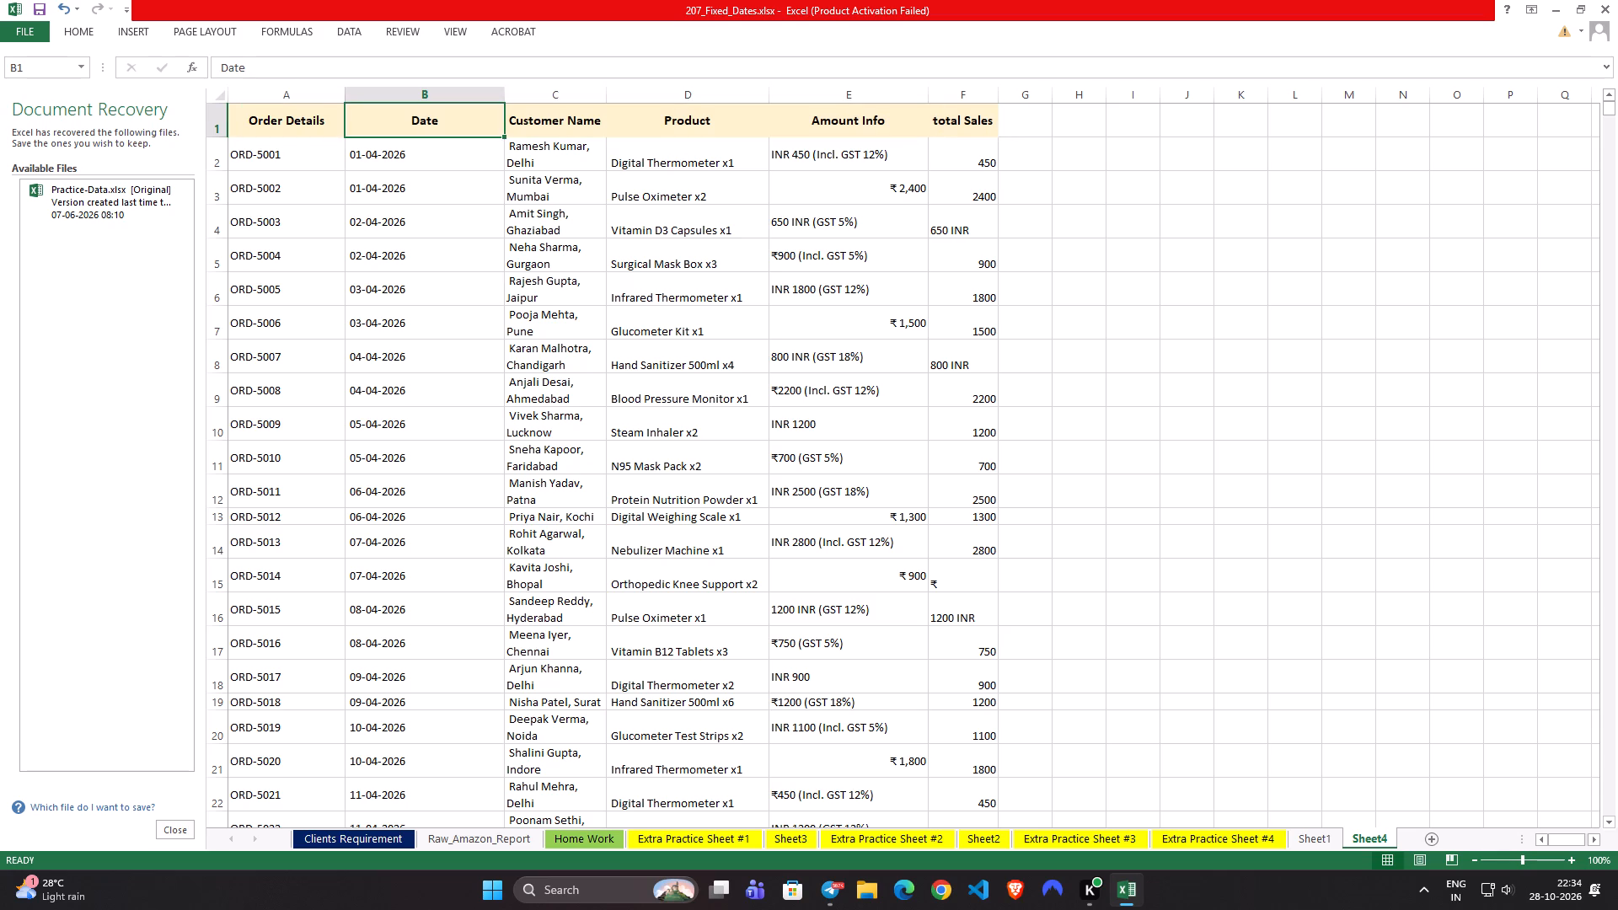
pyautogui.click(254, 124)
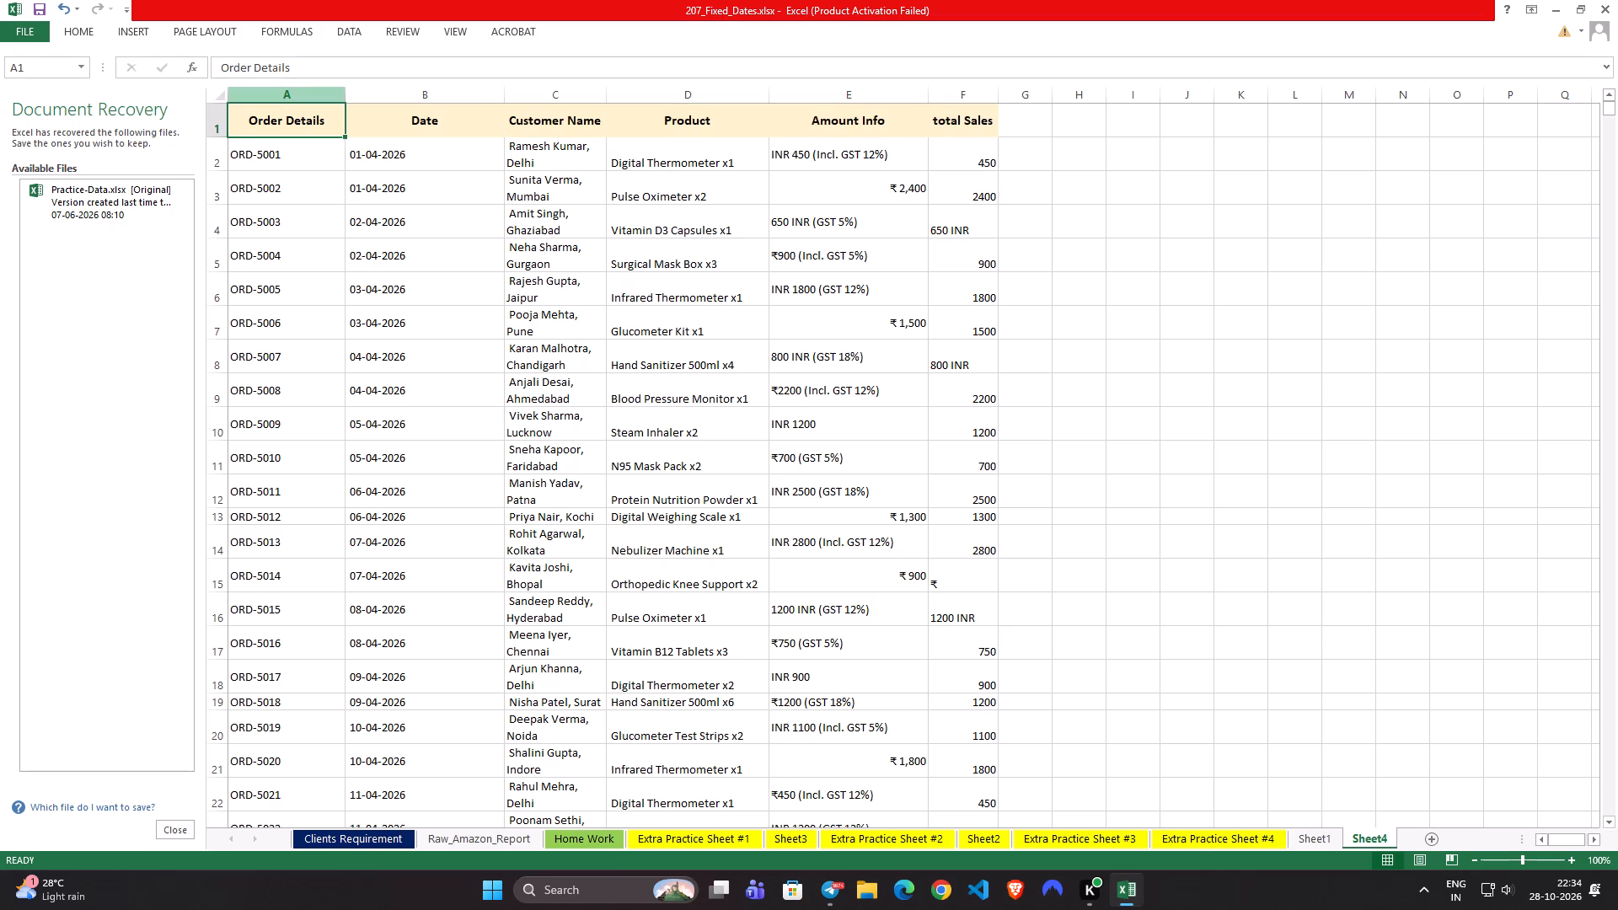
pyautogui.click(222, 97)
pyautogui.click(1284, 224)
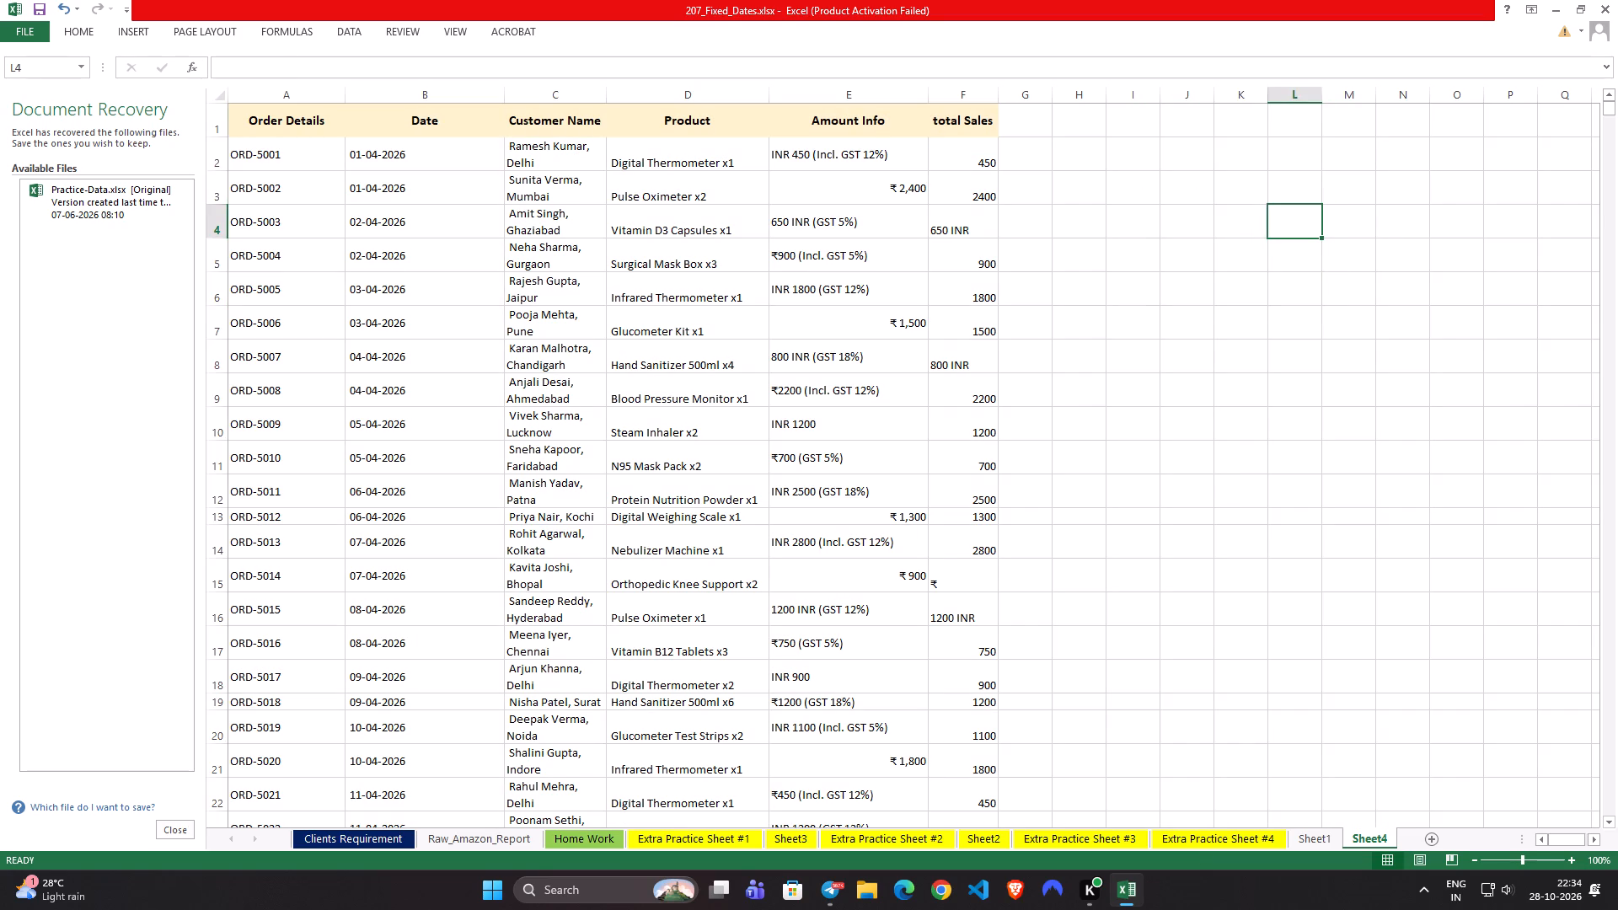
# Apply All Borders to columns A to F of the order table, from the header row down past the last record.
pyautogui.moveTo(244, 113); pyautogui.dragTo(908, 135)
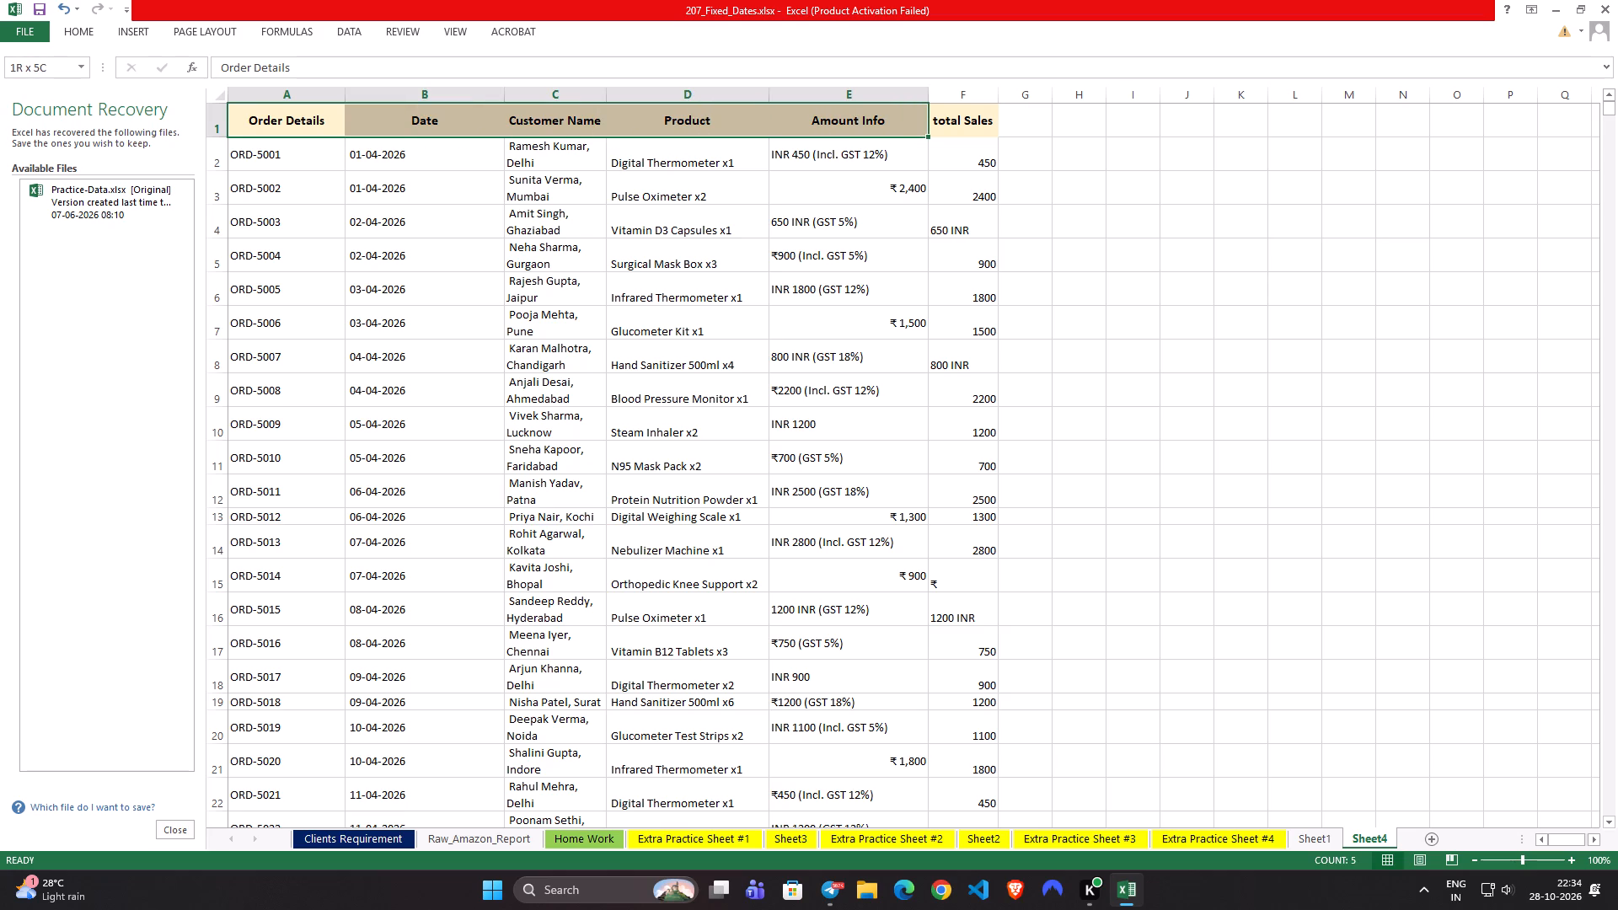
pyautogui.moveTo(908, 135); pyautogui.dragTo(949, 135)
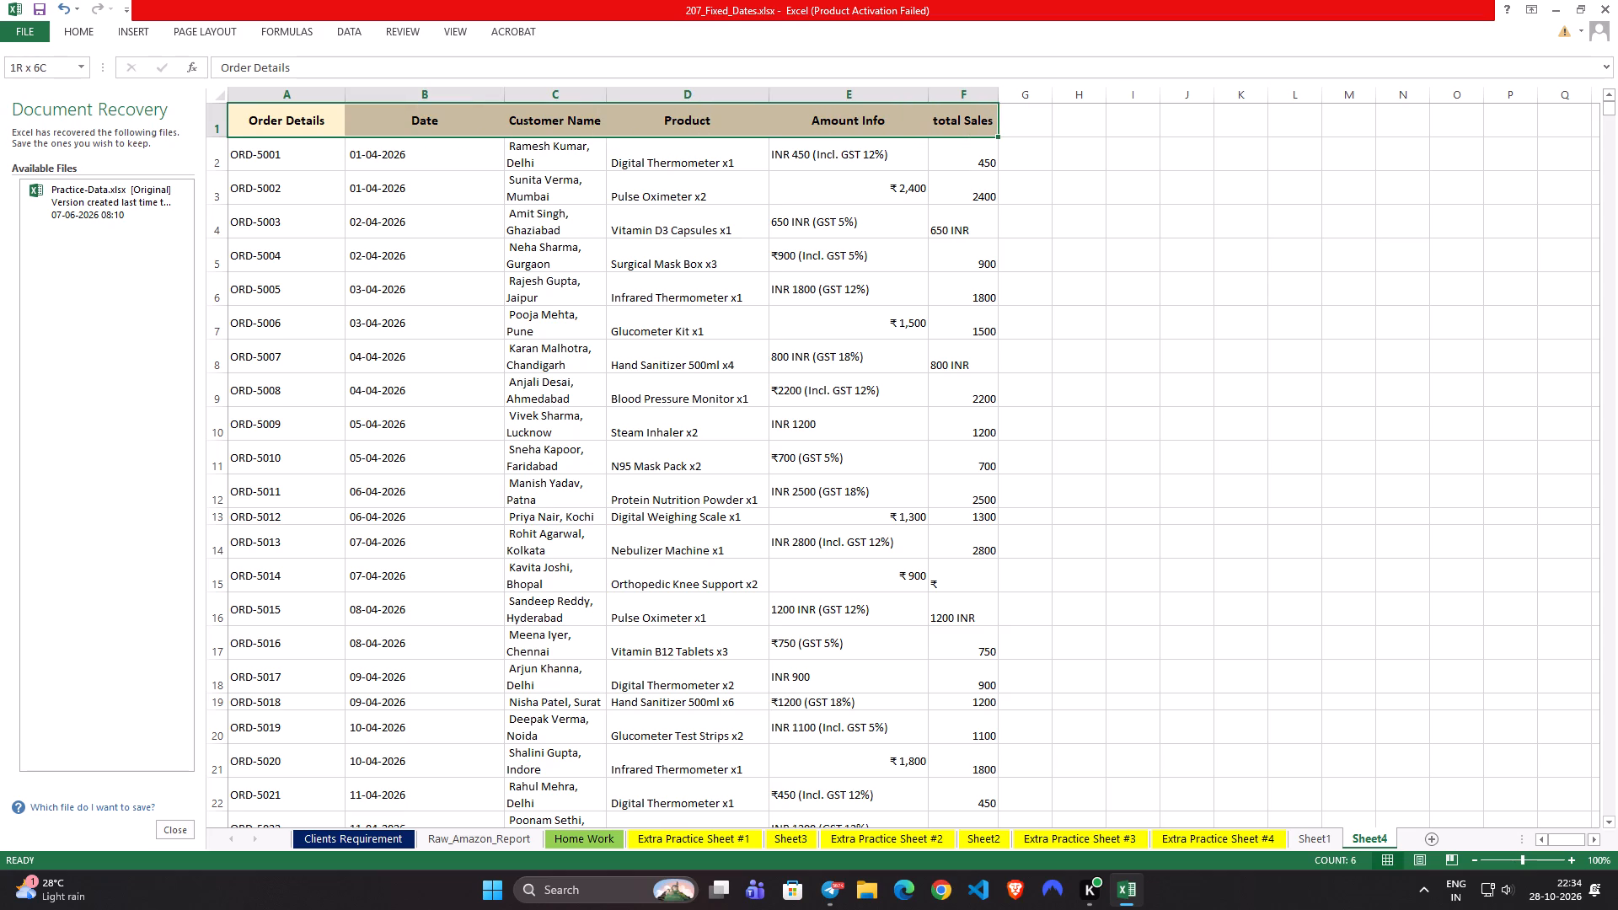
pyautogui.moveTo(949, 135); pyautogui.dragTo(1007, 523)
pyautogui.press('Down')
pyautogui.press('Down')
pyautogui.press('Down')
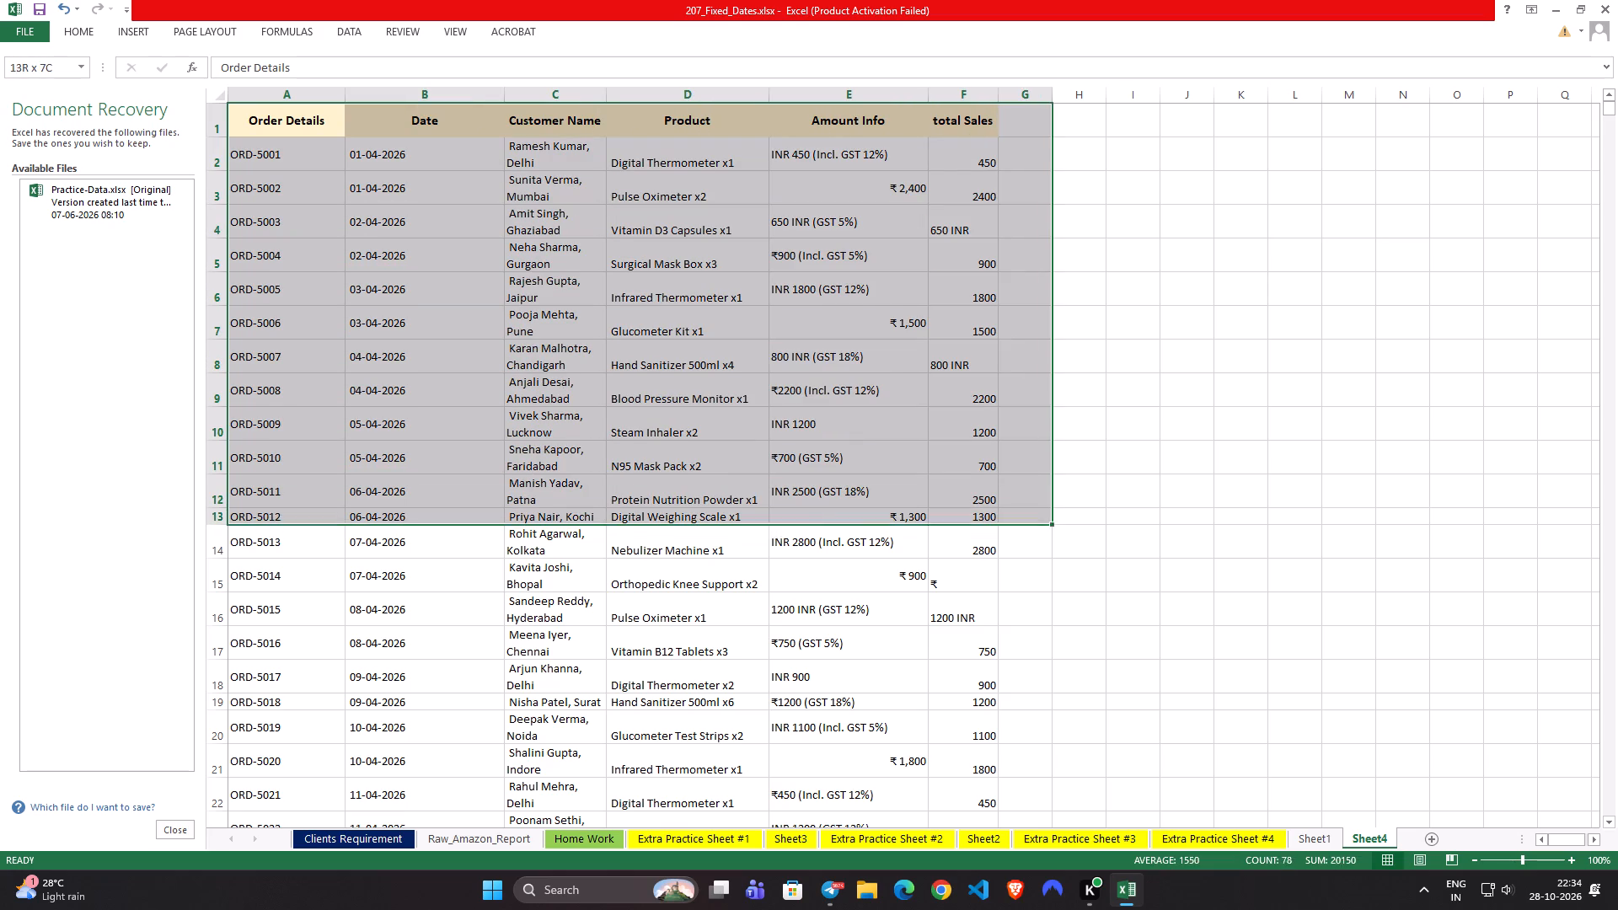
pyautogui.moveTo(1007, 523); pyautogui.dragTo(996, 909)
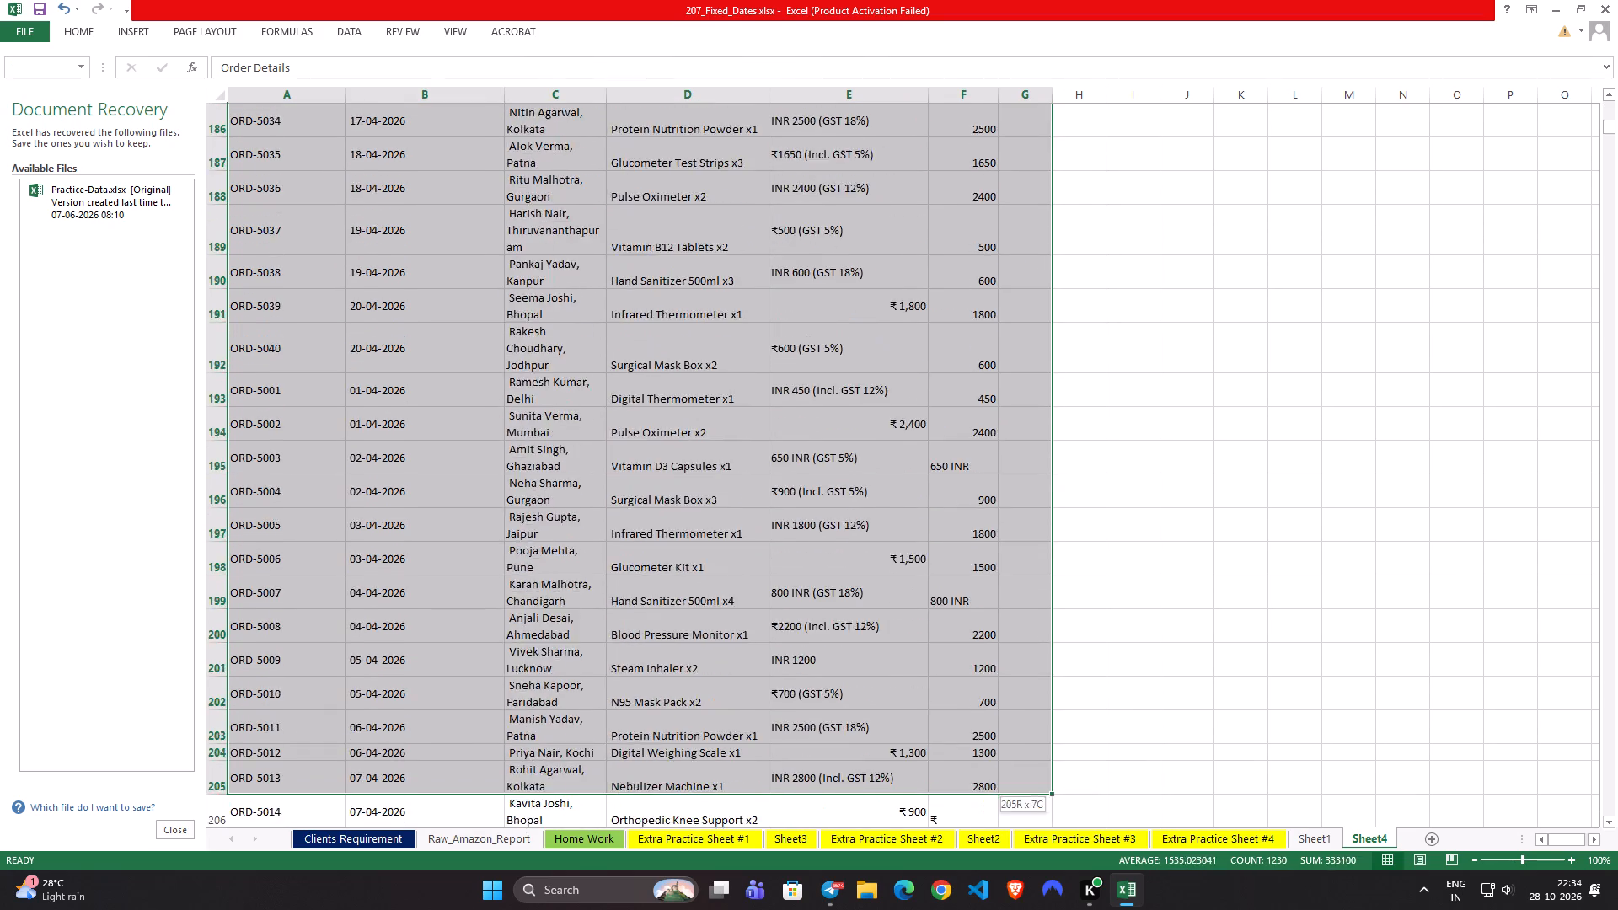
pyautogui.moveTo(996, 909); pyautogui.dragTo(972, 909)
pyautogui.scroll(4, 730, 568)
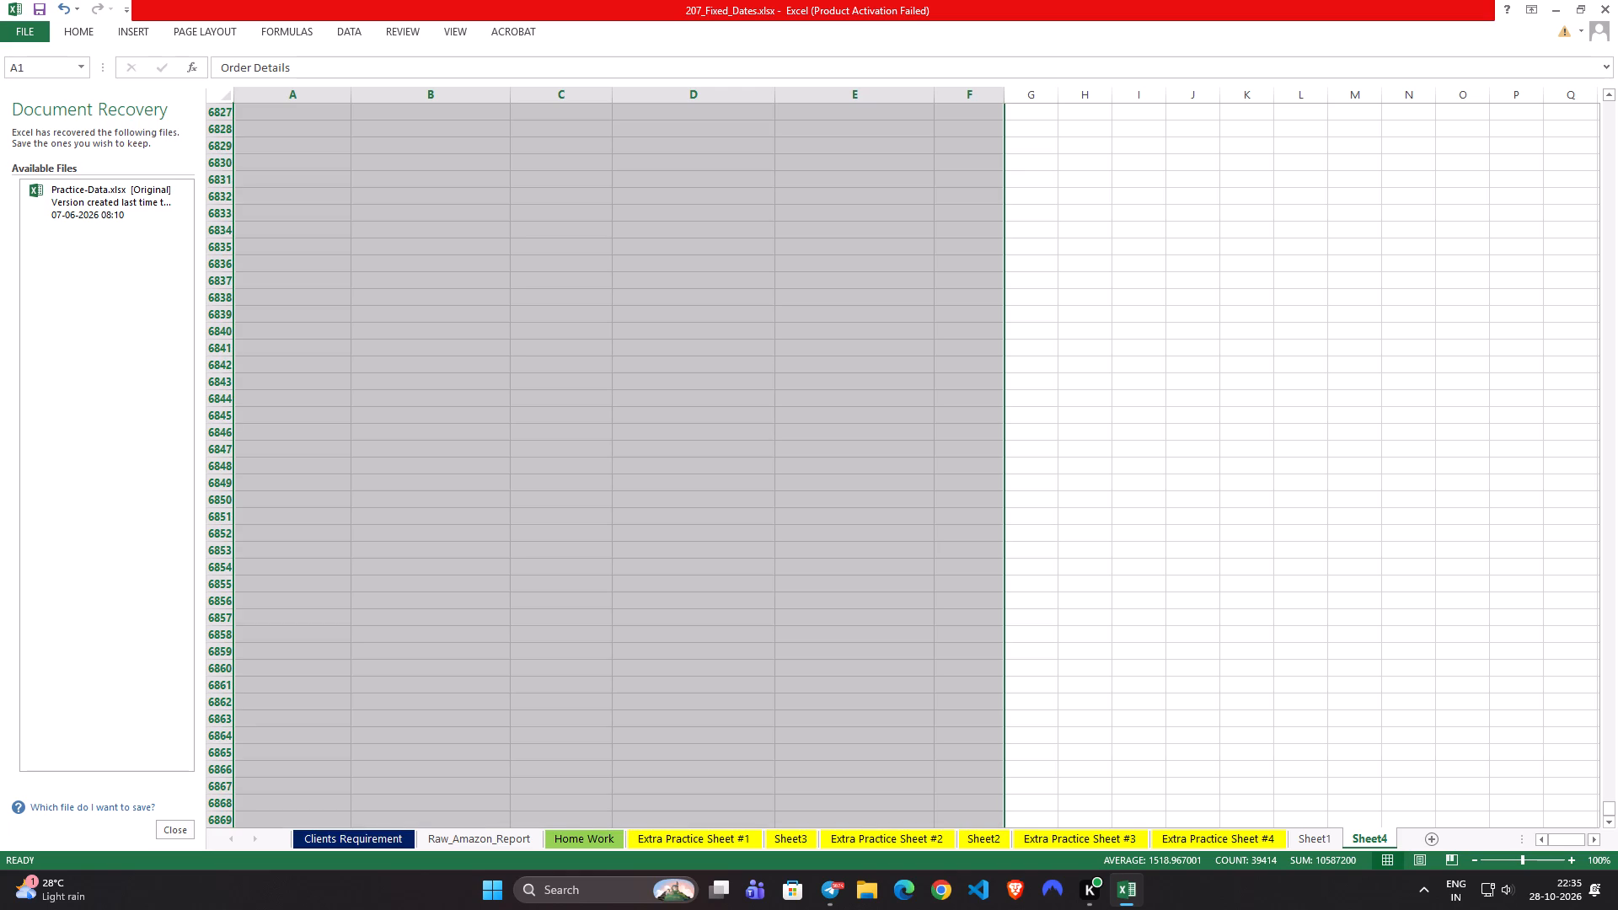
pyautogui.scroll(13, 1384, 608)
pyautogui.click(86, 26)
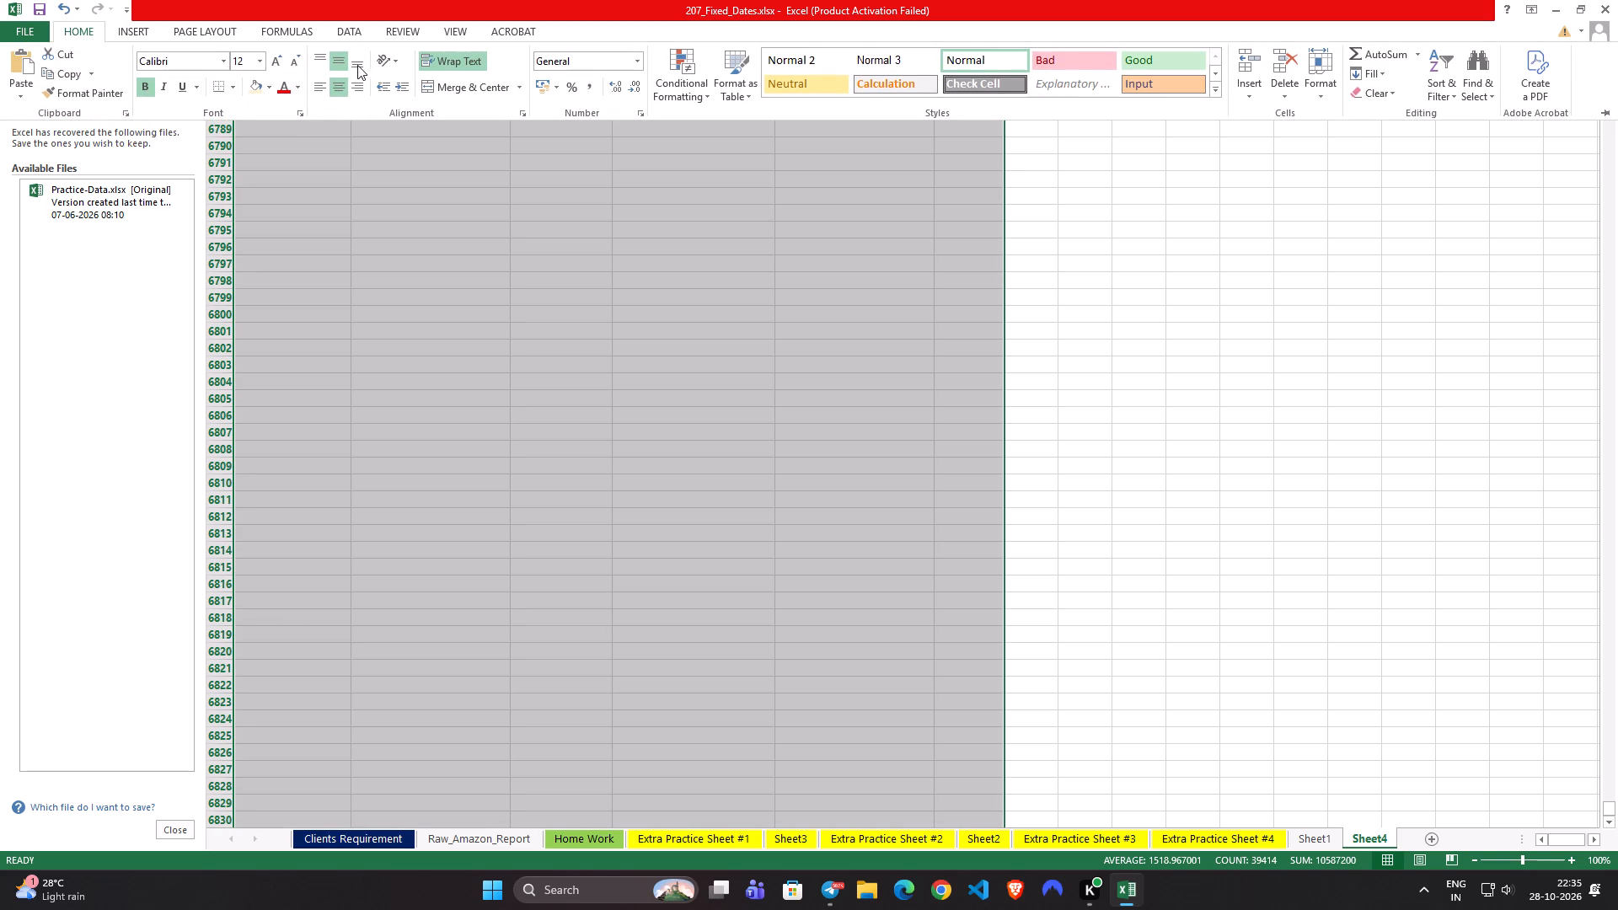
pyautogui.click(230, 85)
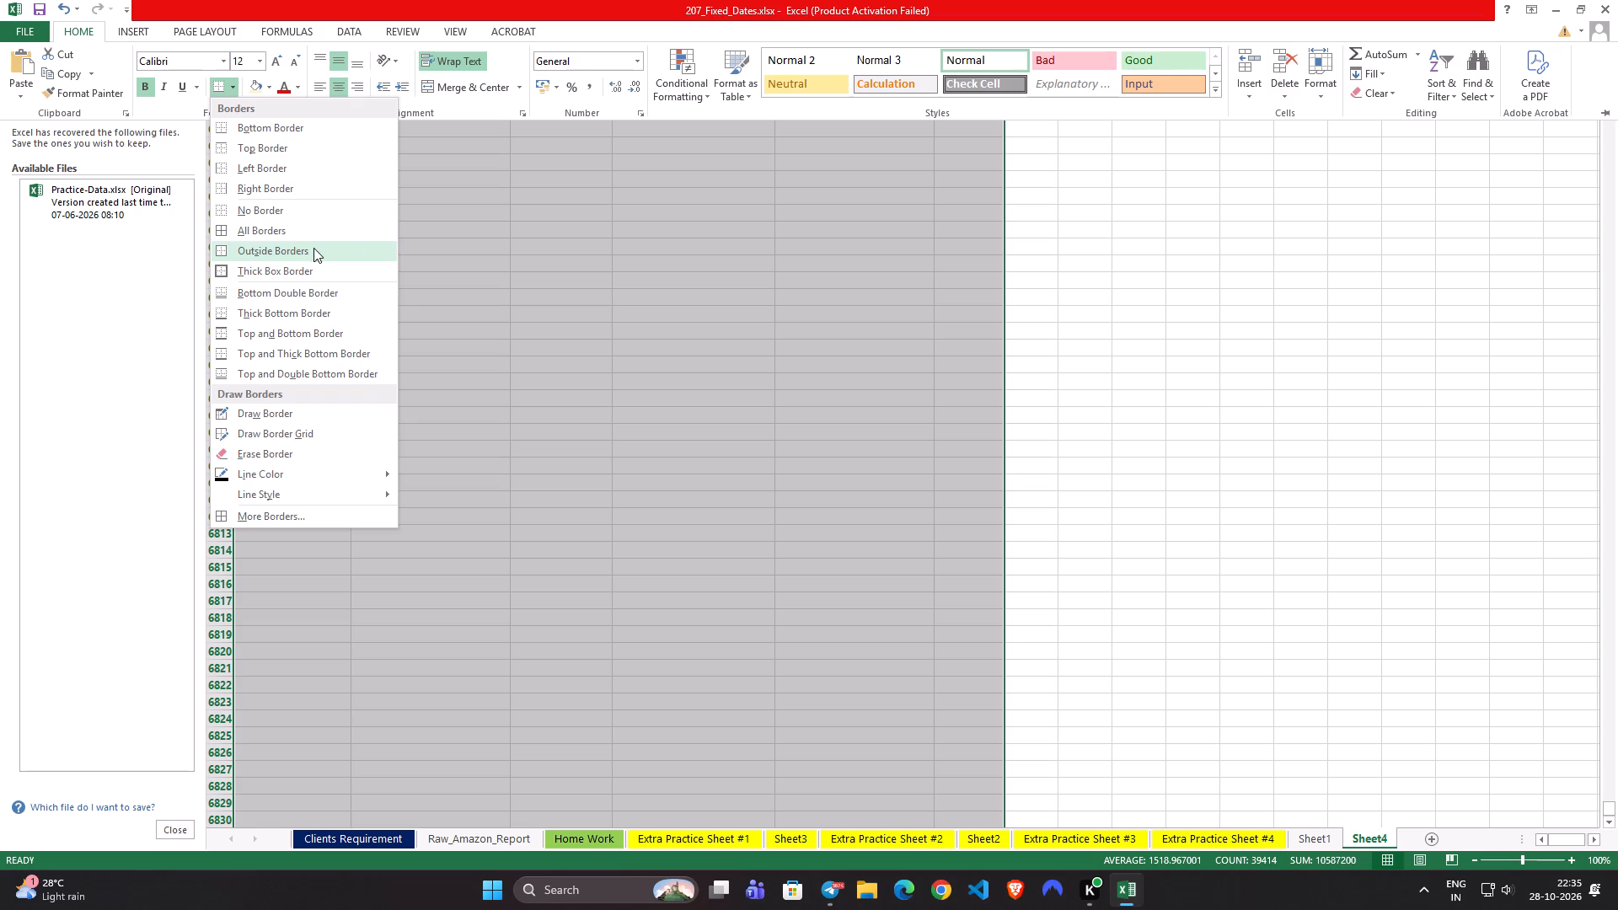
pyautogui.click(297, 232)
pyautogui.scroll(2, 1449, 586)
pyautogui.click(1204, 316)
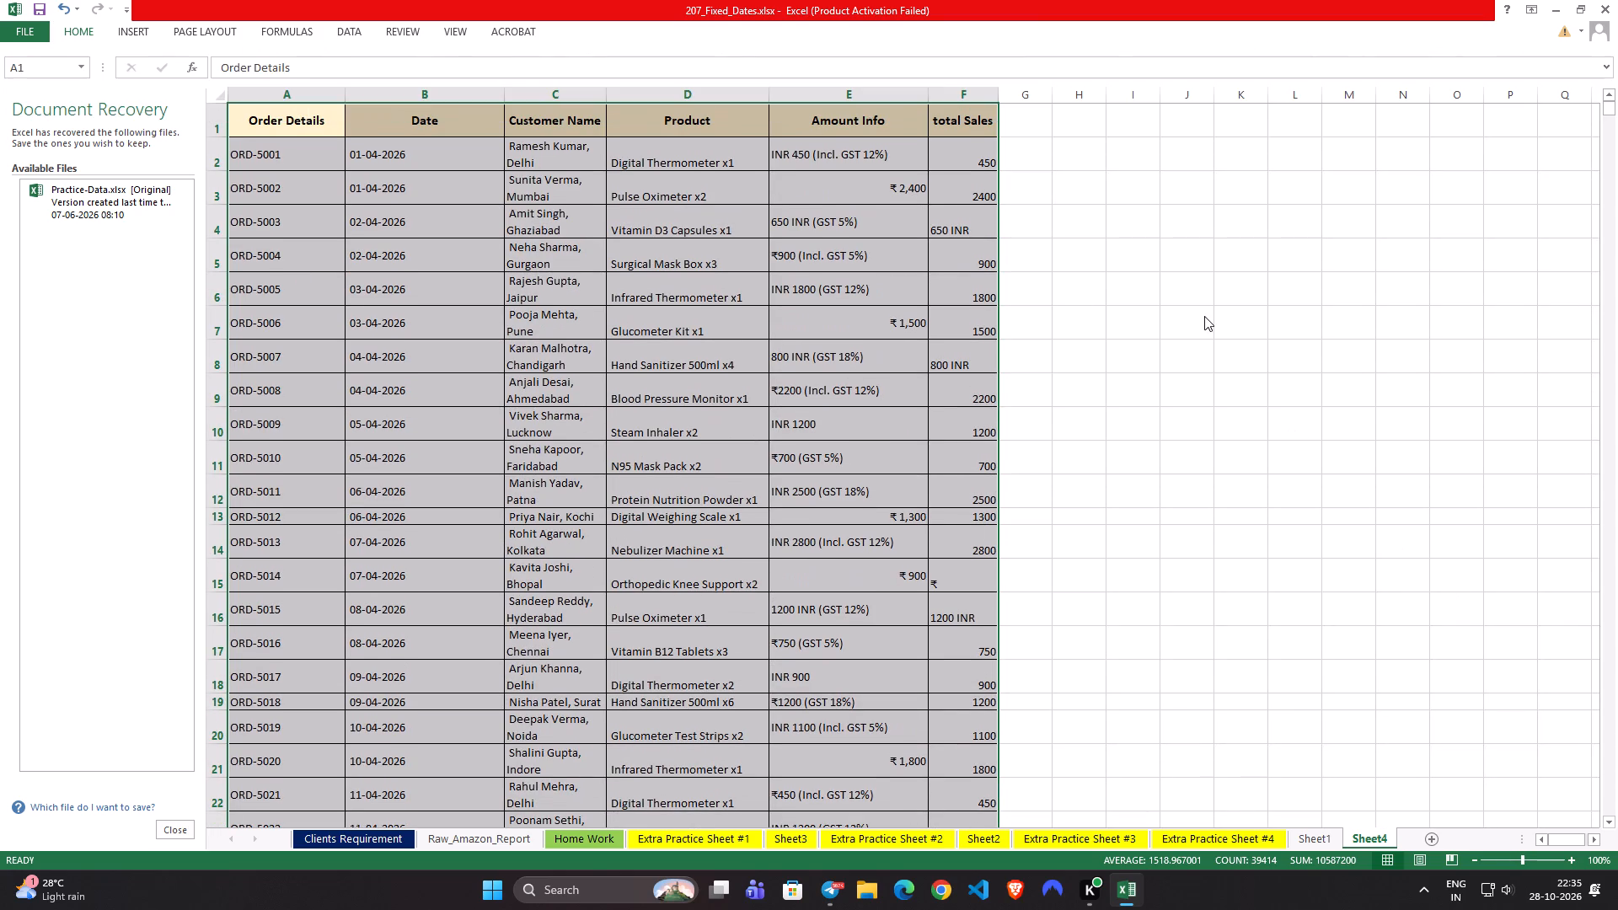
# Look through the bordered order table from the header row downward.
pyautogui.click(1023, 121)
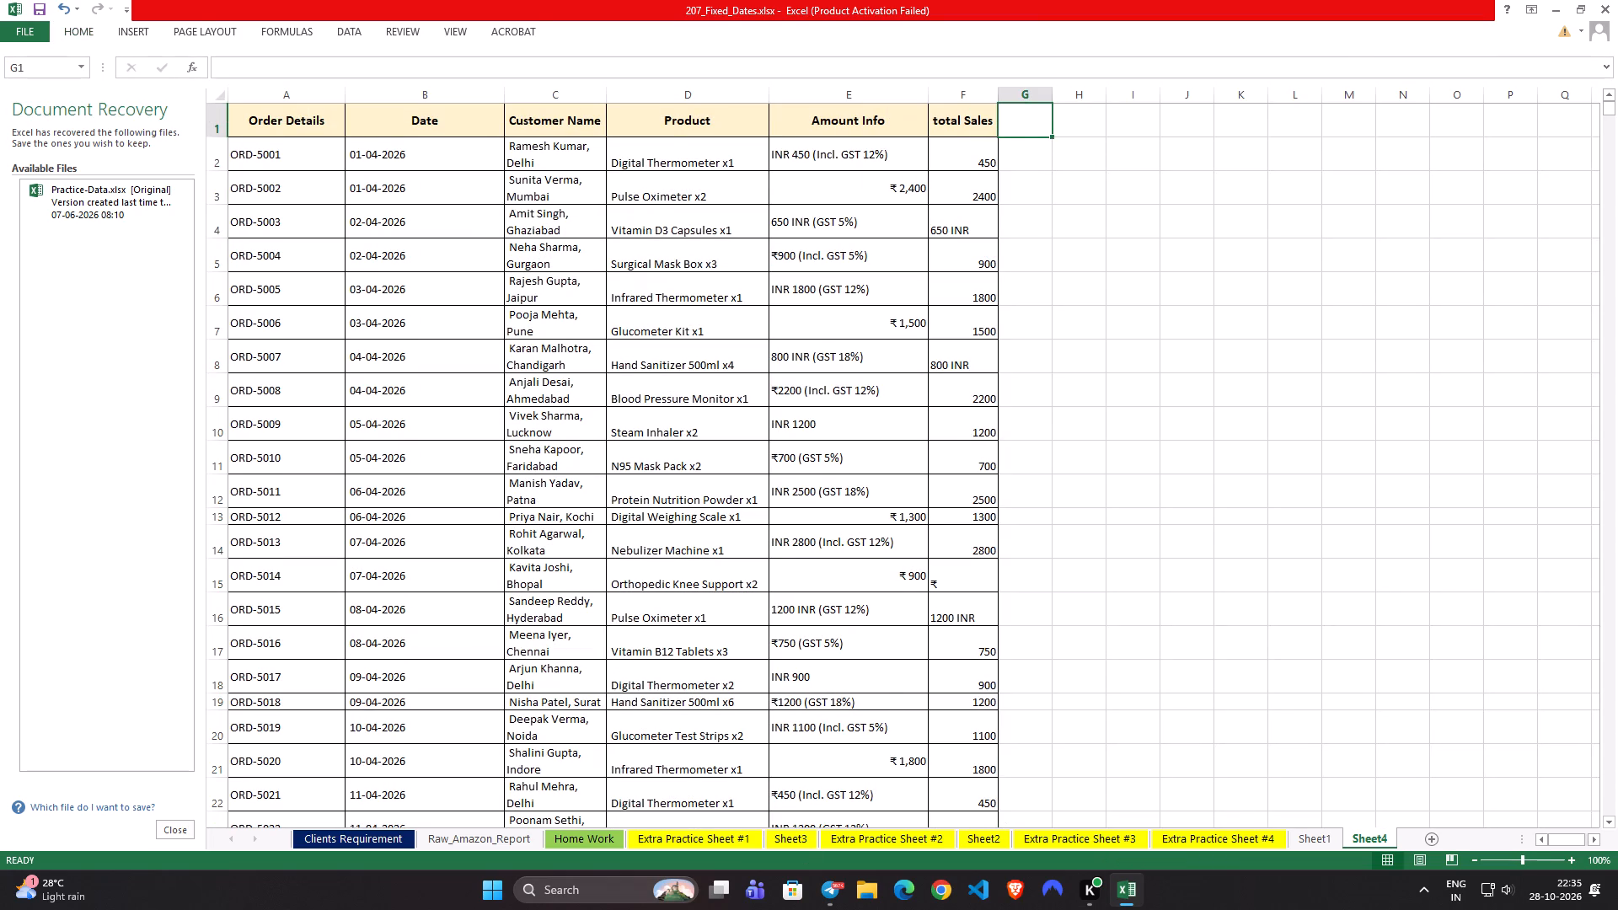
pyautogui.scroll(-5, 427, 533)
pyautogui.scroll(-1, 326, 540)
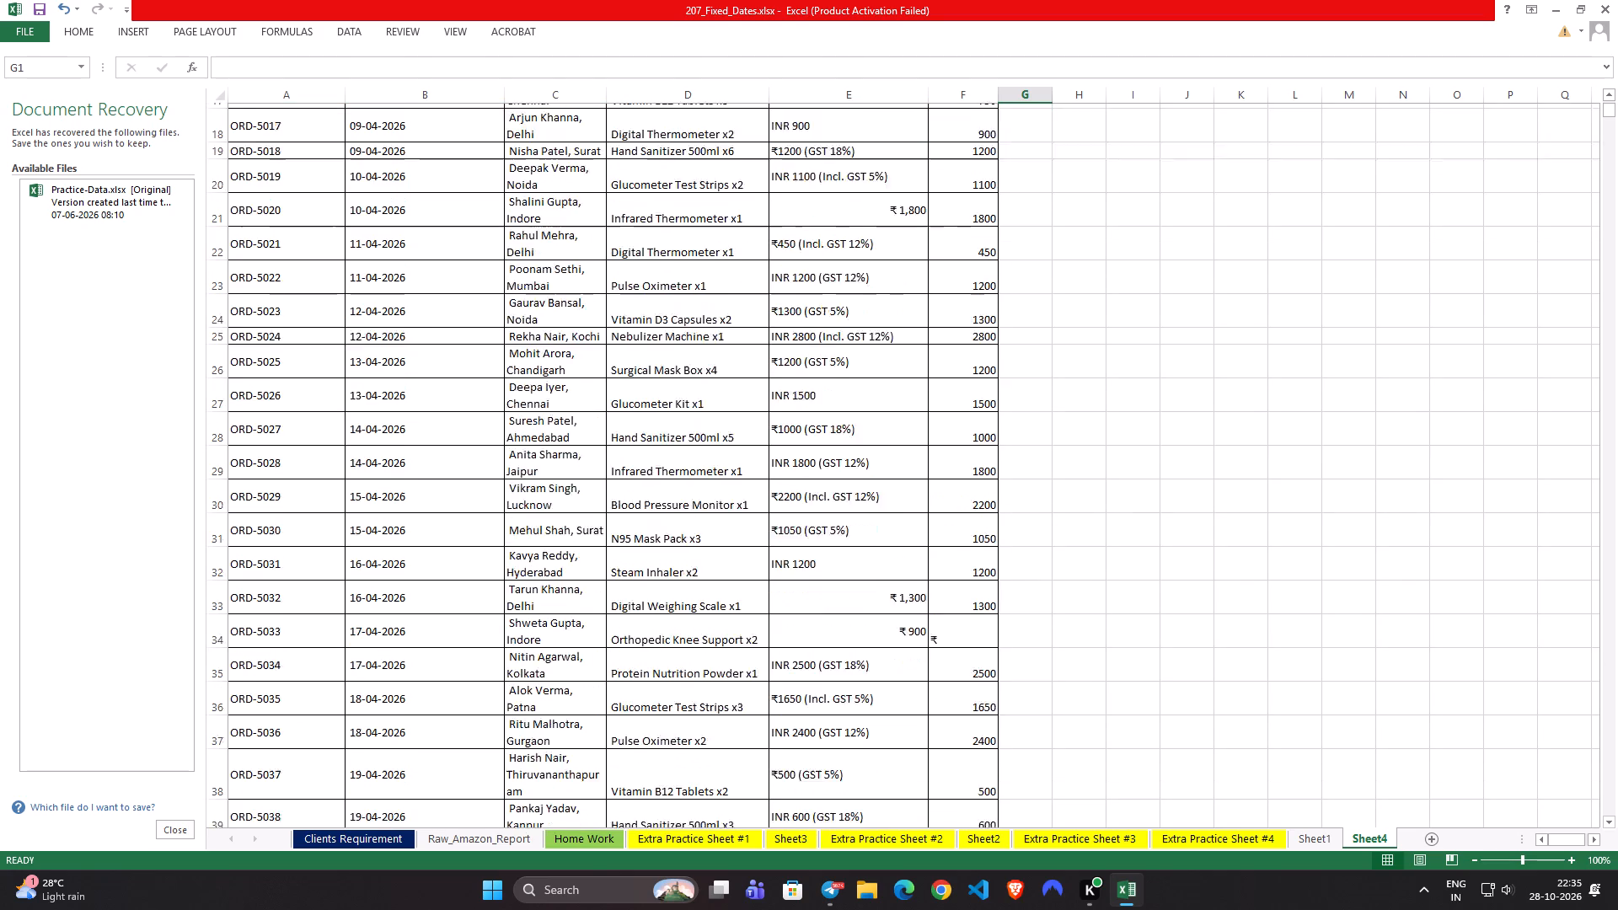
# Look through the bordered order records further down the table, through orders ORD-5036 to ORD-5093.
pyautogui.scroll(-6, 326, 540)
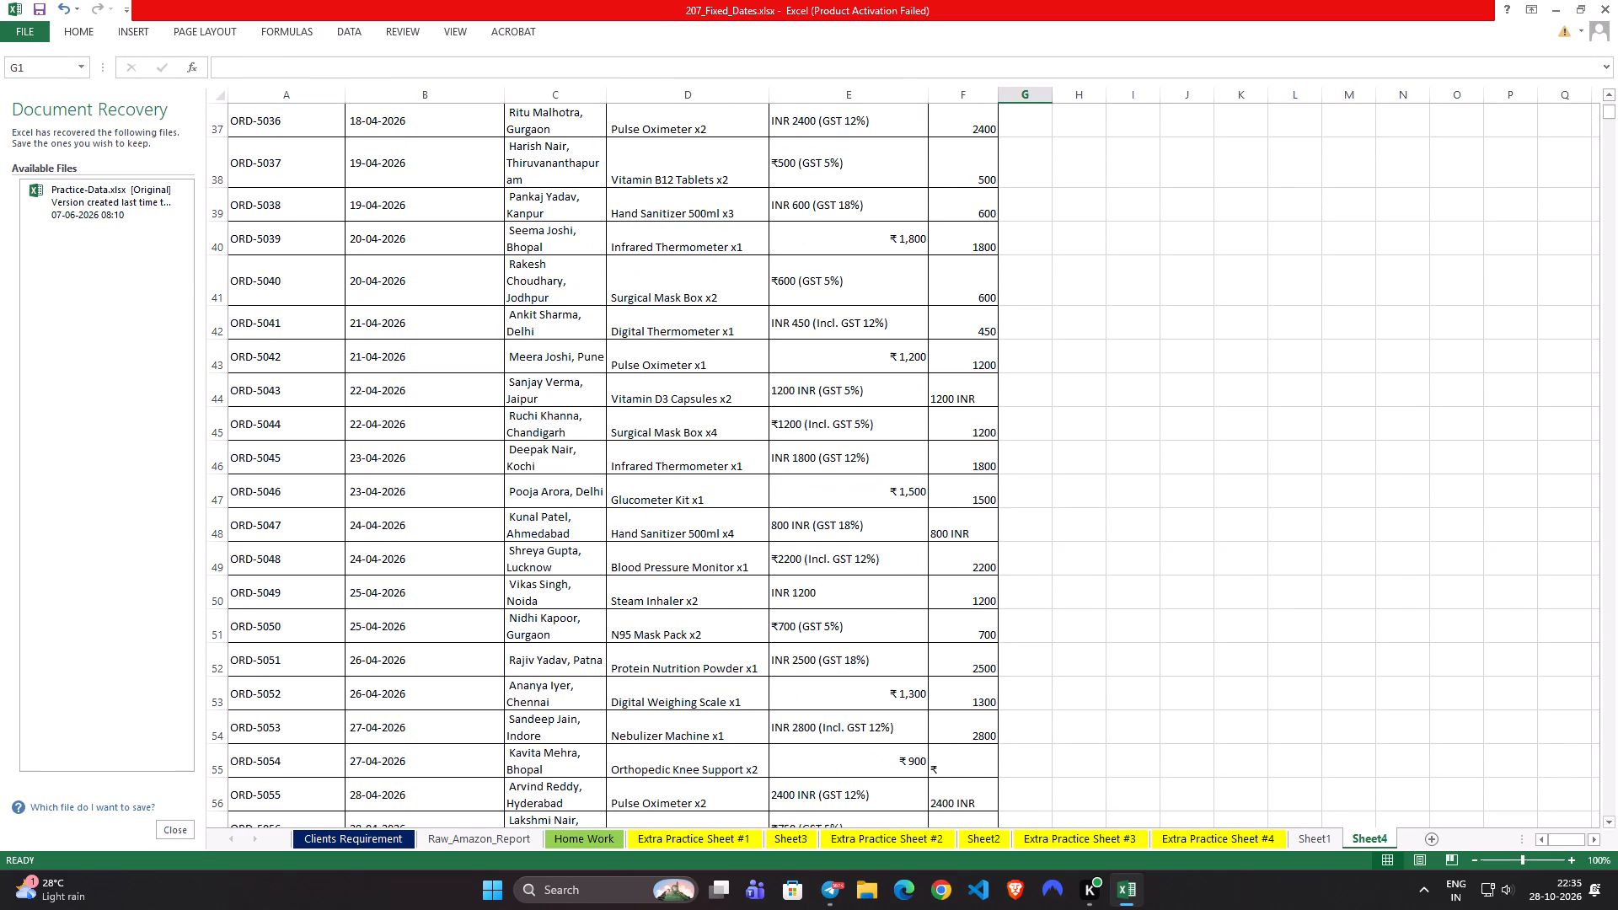
pyautogui.click(731, 668)
pyautogui.scroll(-2, 751, 656)
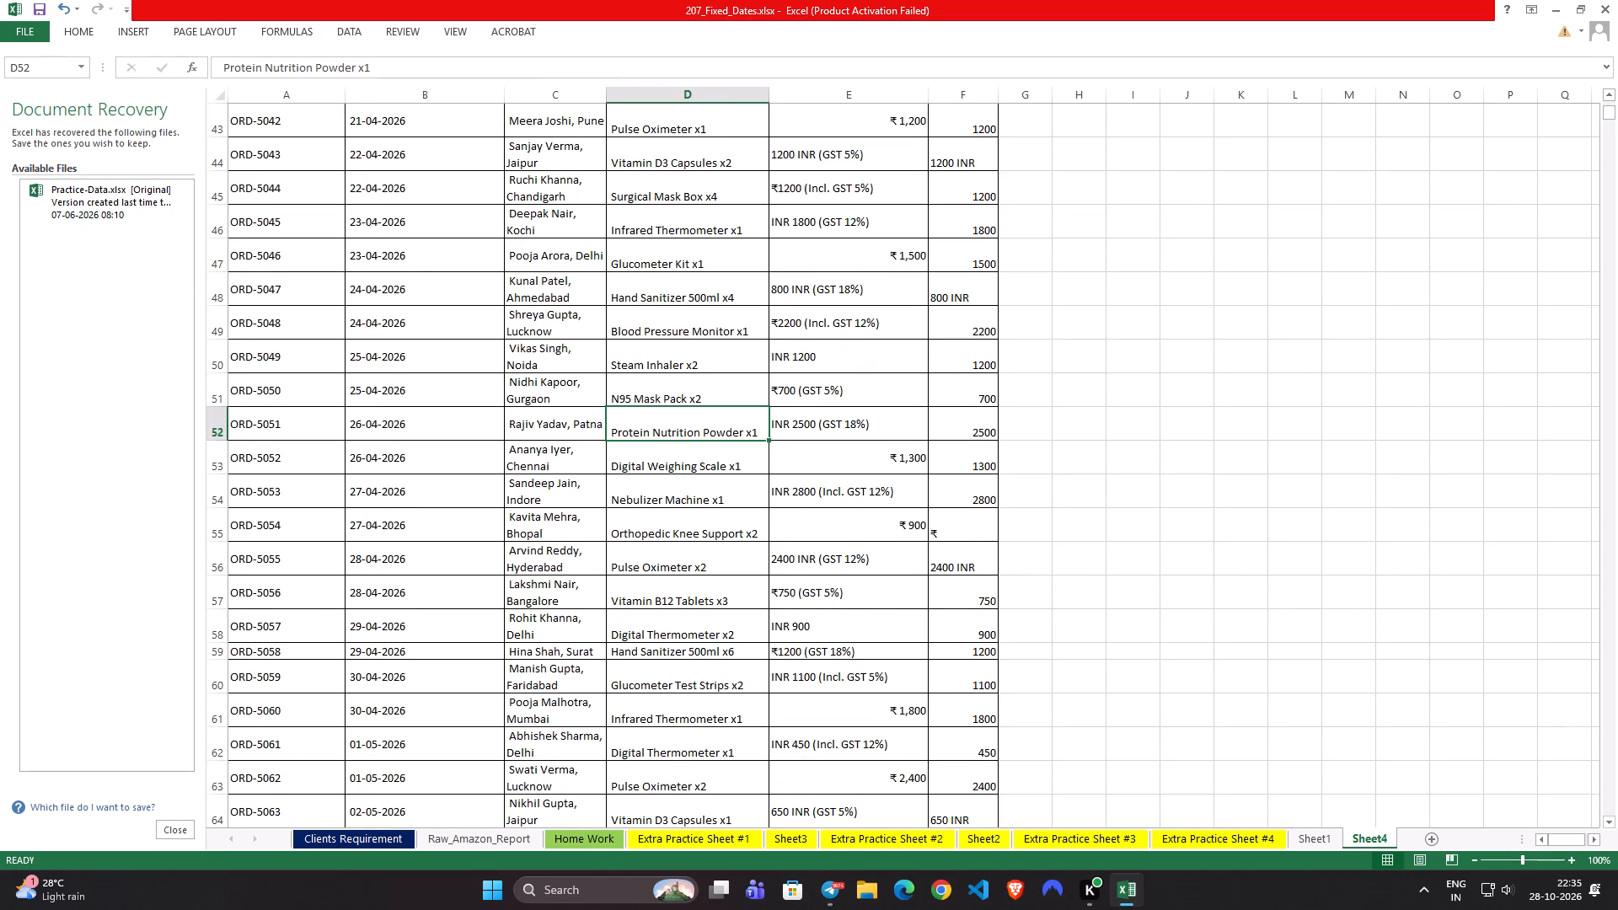
pyautogui.scroll(-10, 774, 573)
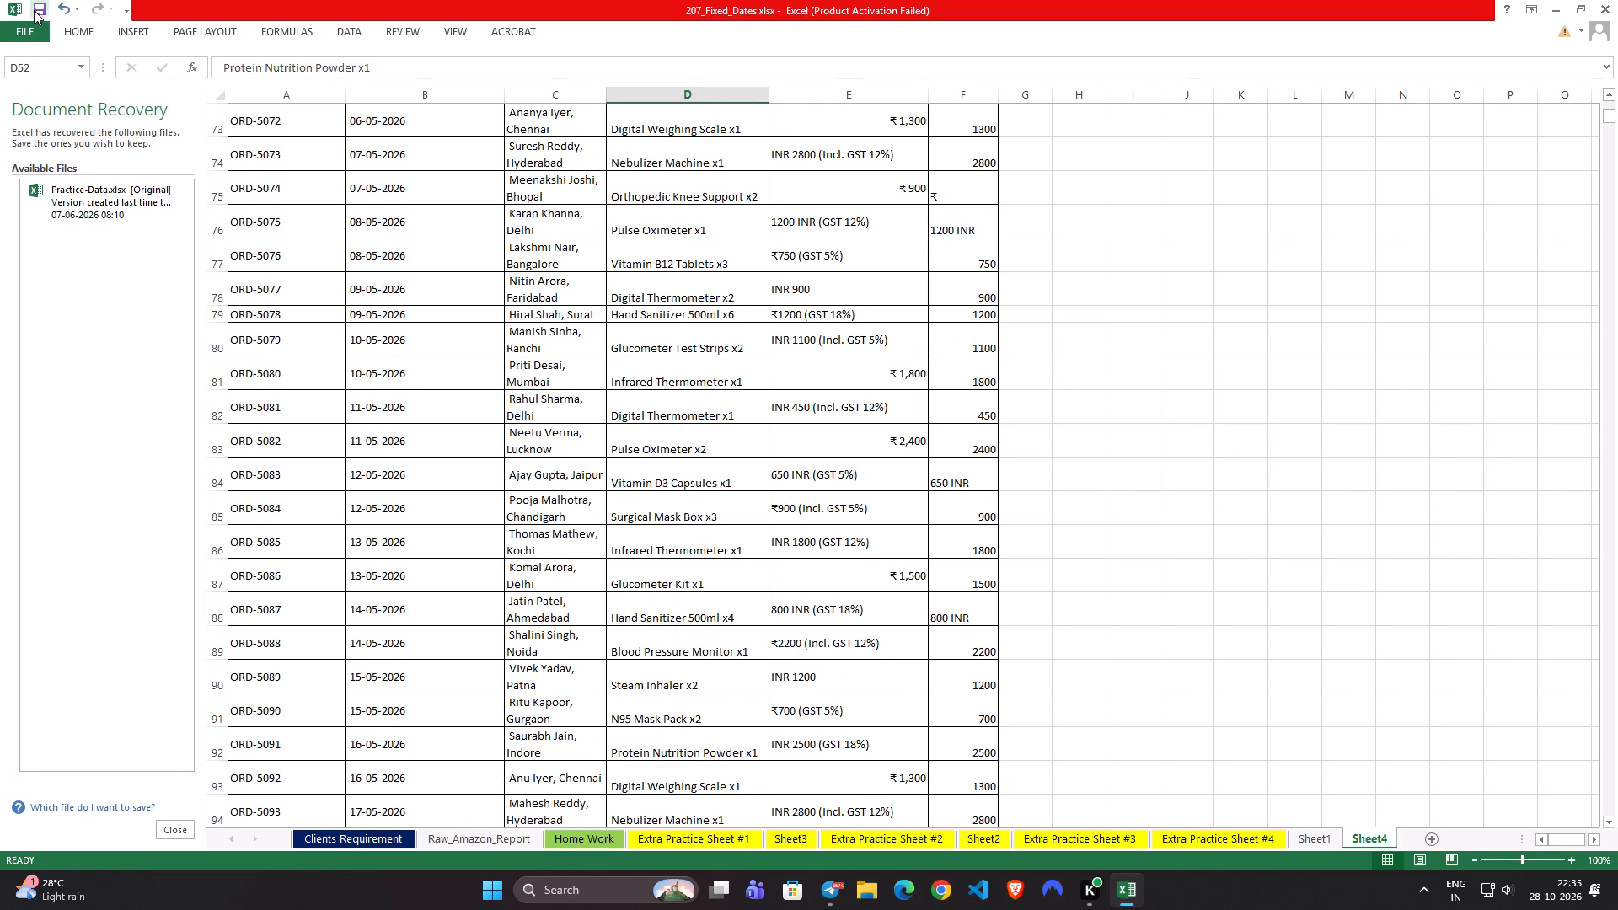
pyautogui.click(24, 35)
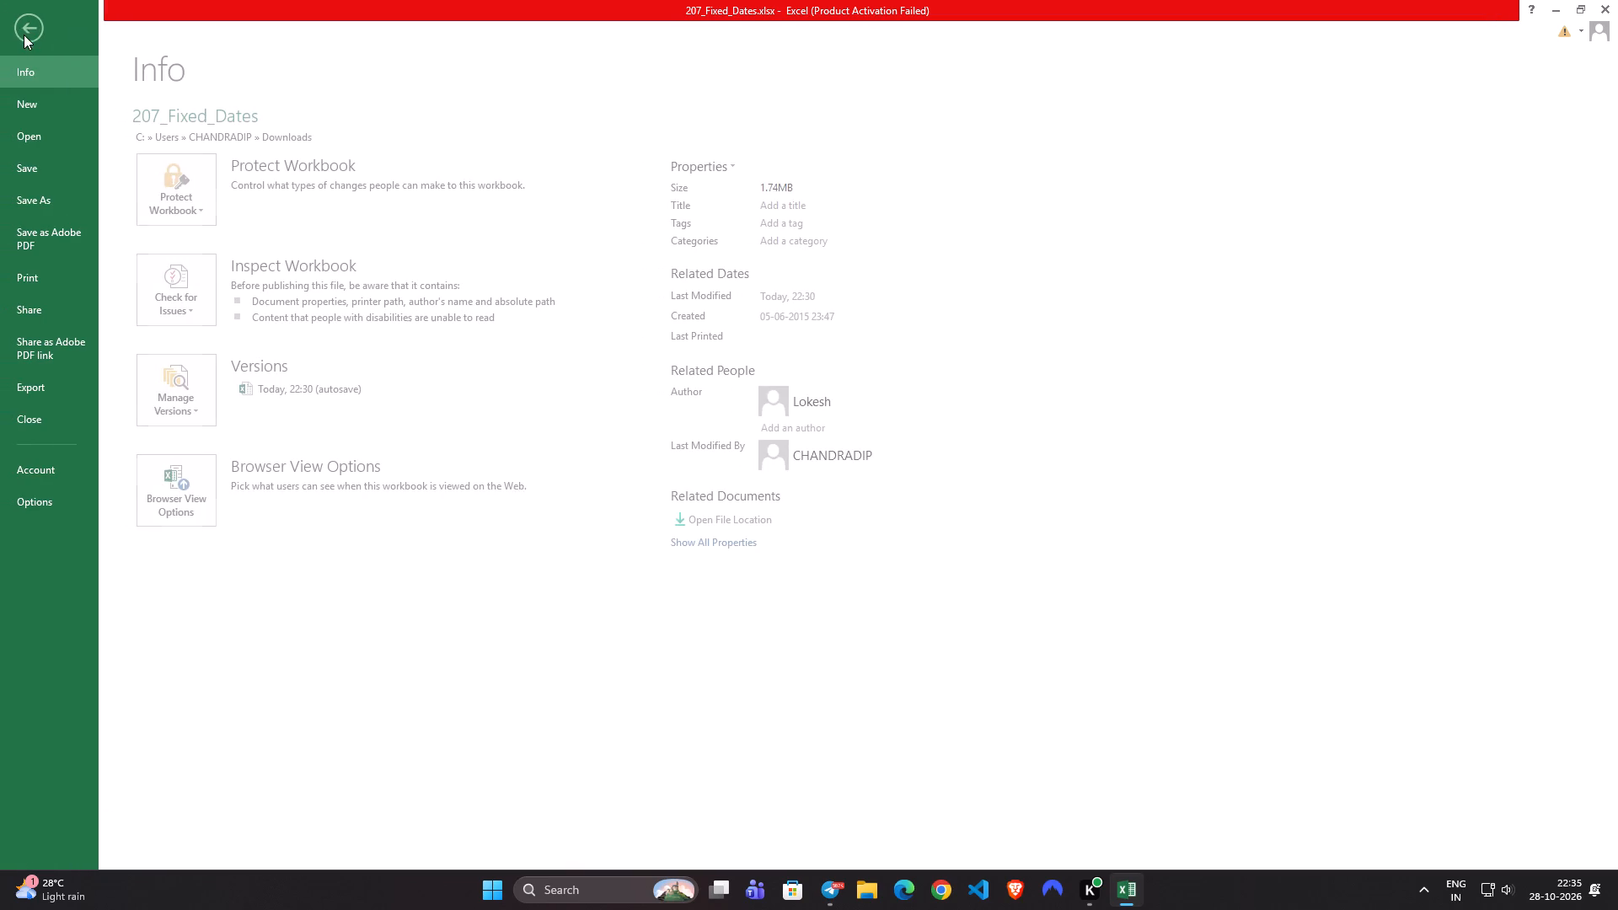